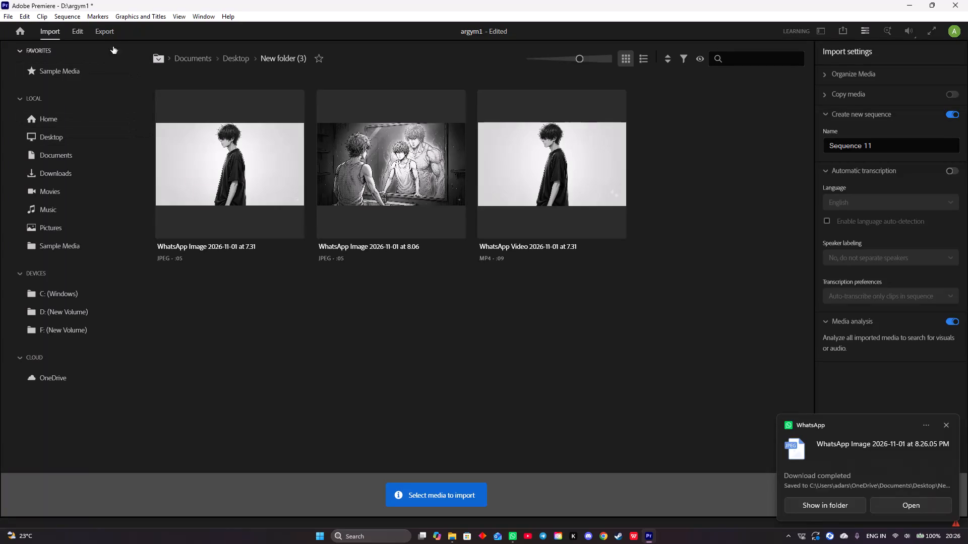
# Import WhatsApp Image 2026-11-01 at 8.26 from New folder (3) with a new sequence named Sequence 11.
pyautogui.click(287, 53)
pyautogui.click(564, 182)
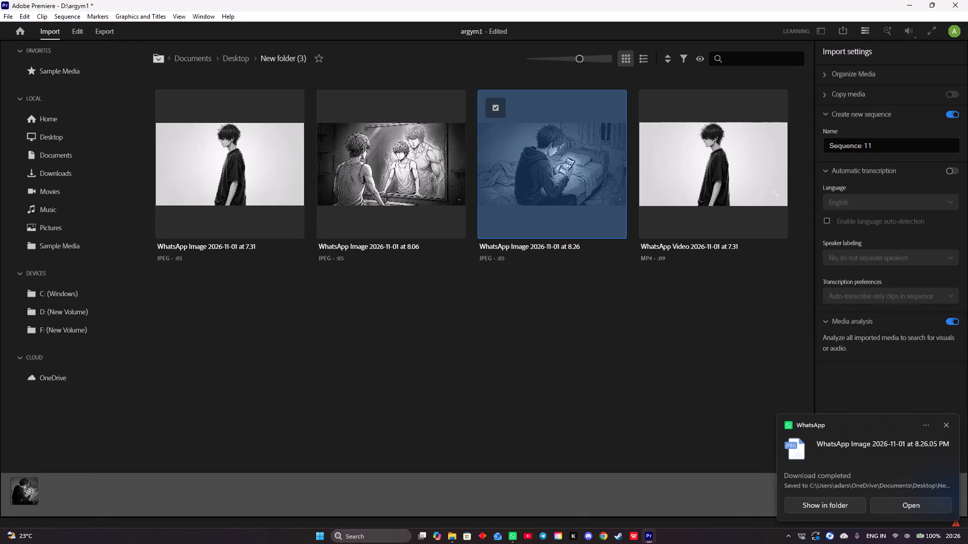
pyautogui.click(938, 494)
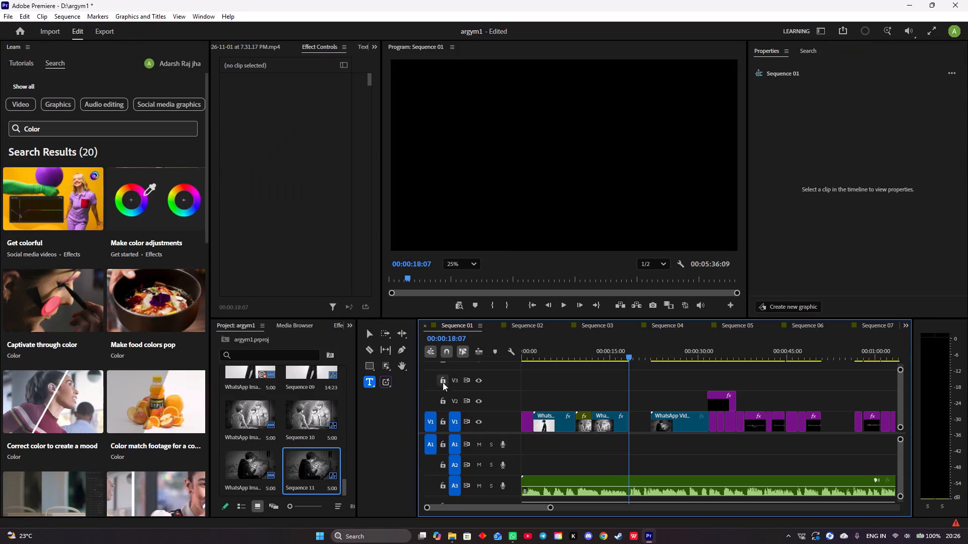
# Fill the V1 gap in Sequence 01 from 00:00:18:07 with Sequence 11, trimming its end to the start of the following WhatsApp video clip.
pyautogui.moveTo(304, 456); pyautogui.dragTo(606, 393)
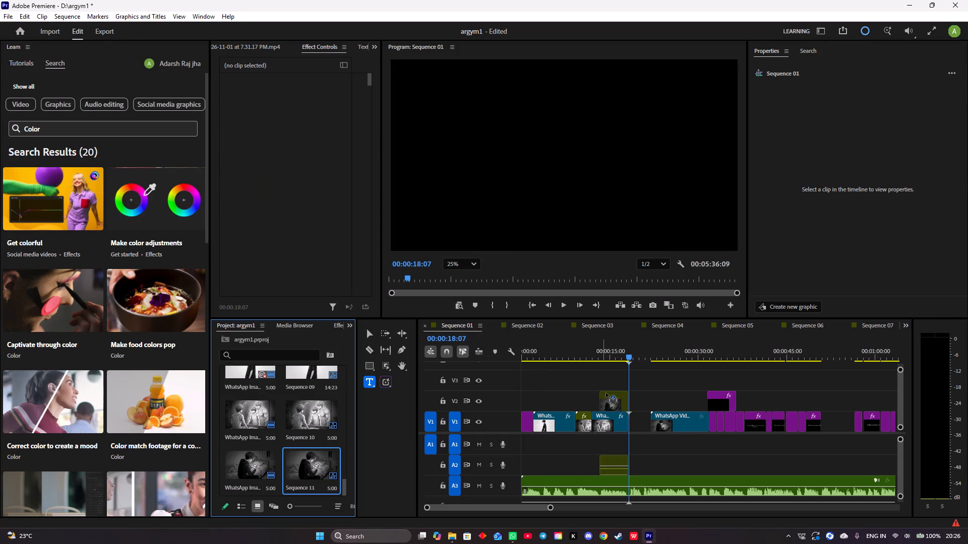
pyautogui.moveTo(606, 393); pyautogui.dragTo(626, 396)
pyautogui.moveTo(657, 403); pyautogui.dragTo(655, 403)
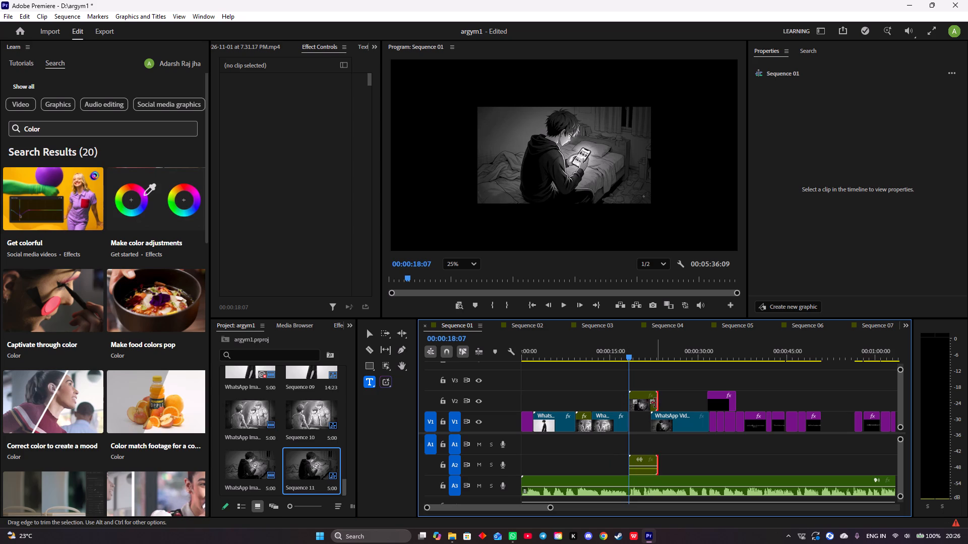
pyautogui.moveTo(655, 403); pyautogui.dragTo(651, 403)
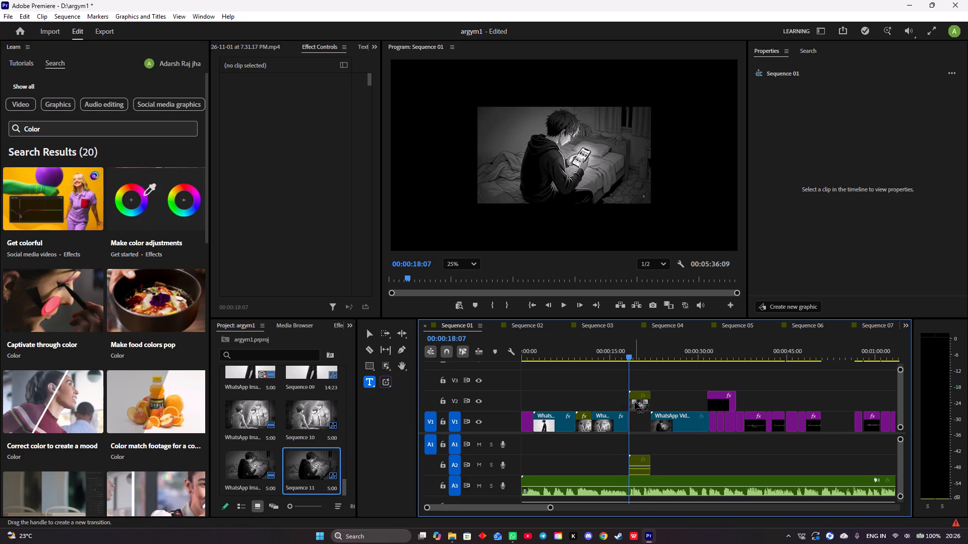
pyautogui.moveTo(637, 403); pyautogui.dragTo(634, 420)
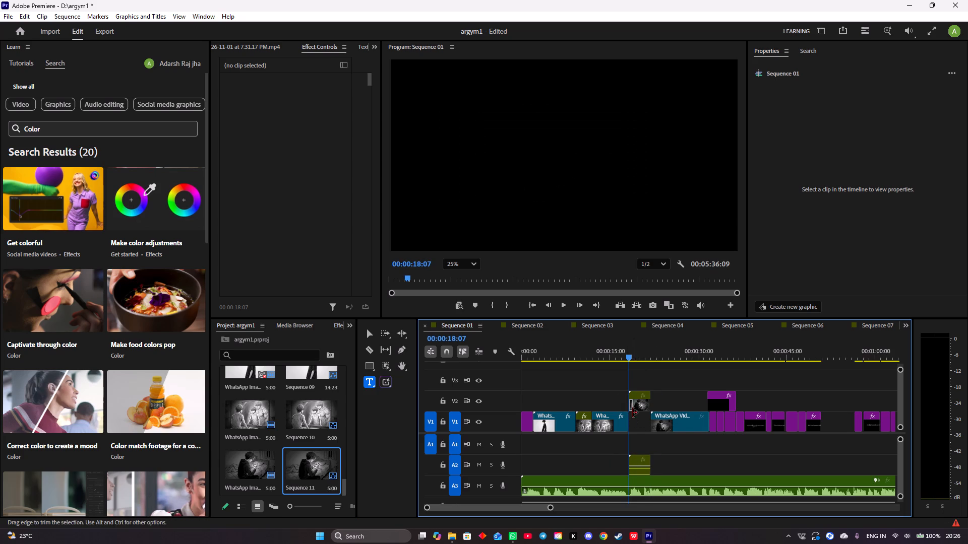
pyautogui.moveTo(637, 393); pyautogui.dragTo(636, 421)
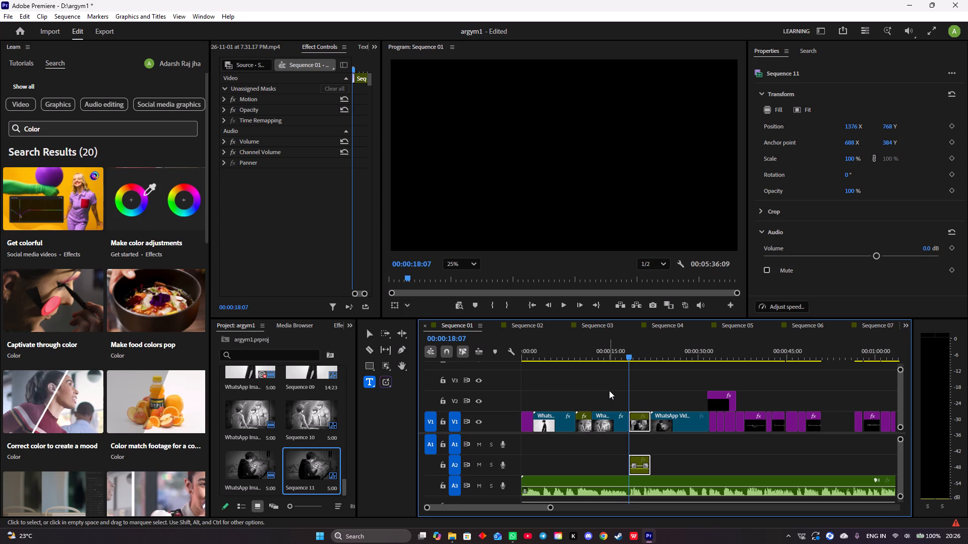
# Scale the Sequence 11 clip on V1 to fill the frame.
pyautogui.moveTo(627, 357); pyautogui.dragTo(621, 358)
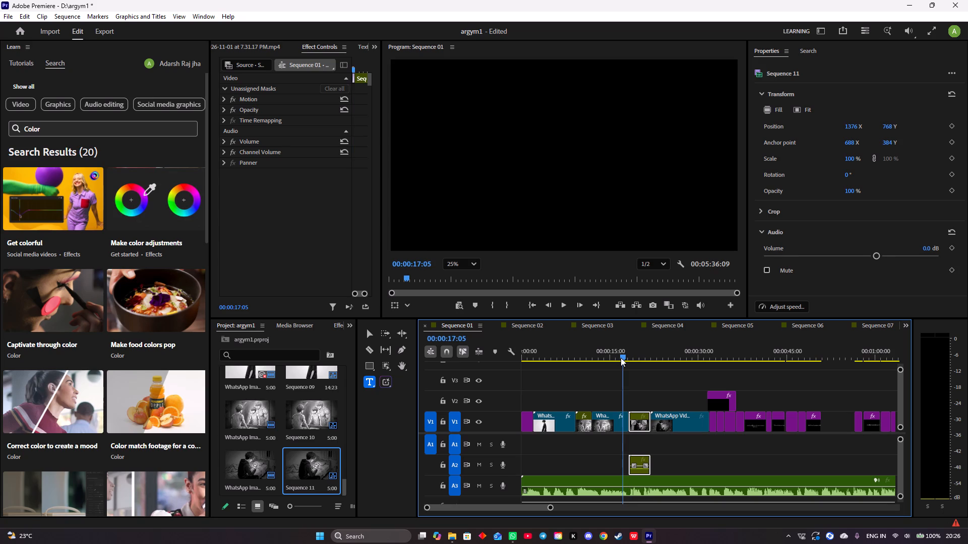
pyautogui.press('space')
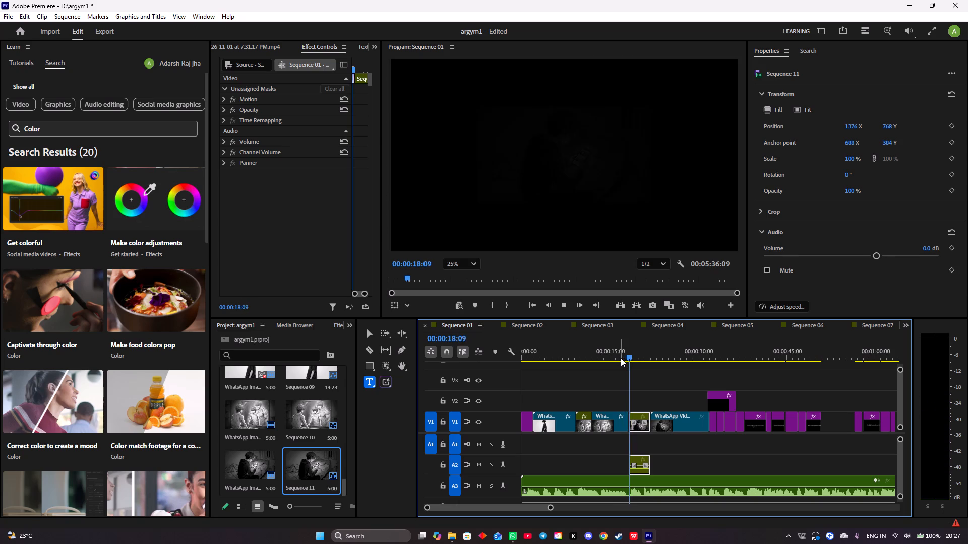
pyautogui.press('space')
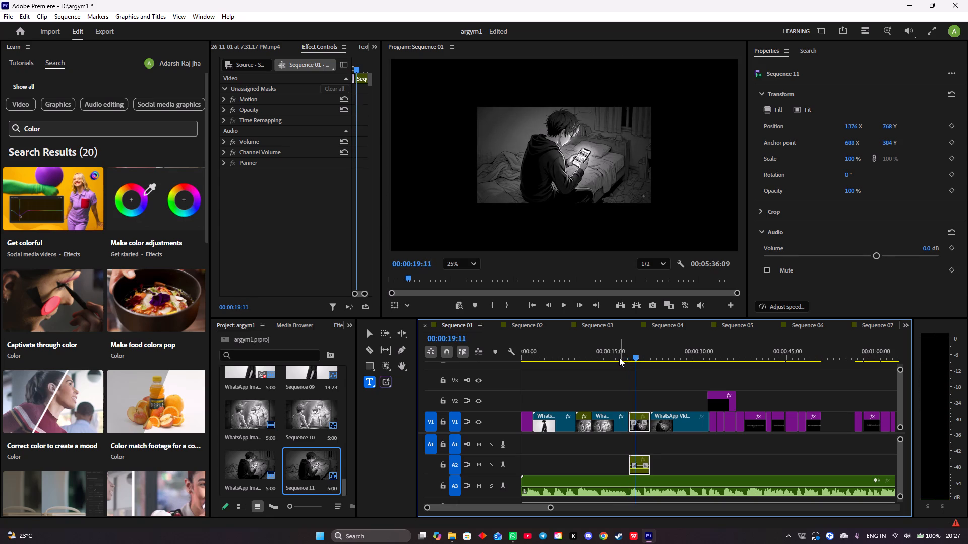
pyautogui.click(639, 420)
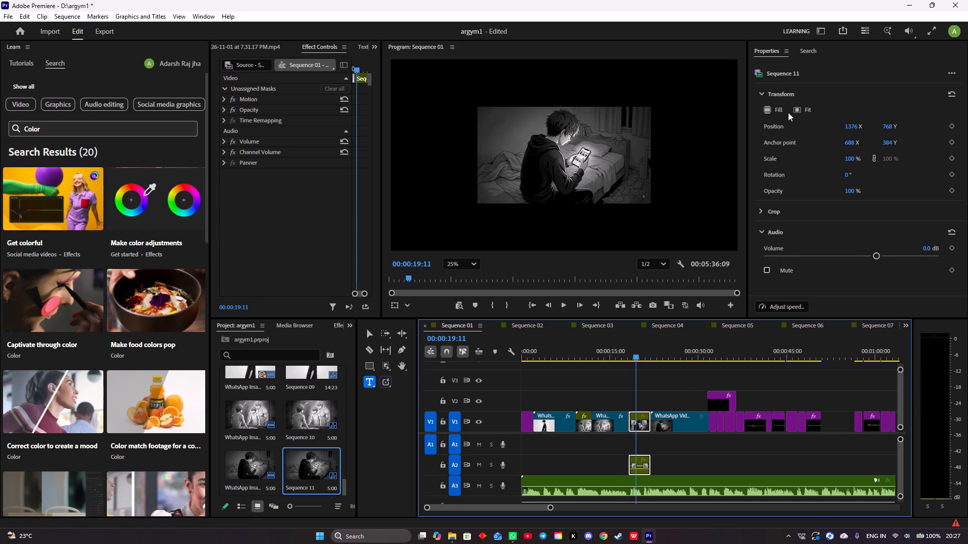
pyautogui.click(791, 111)
pyautogui.click(768, 107)
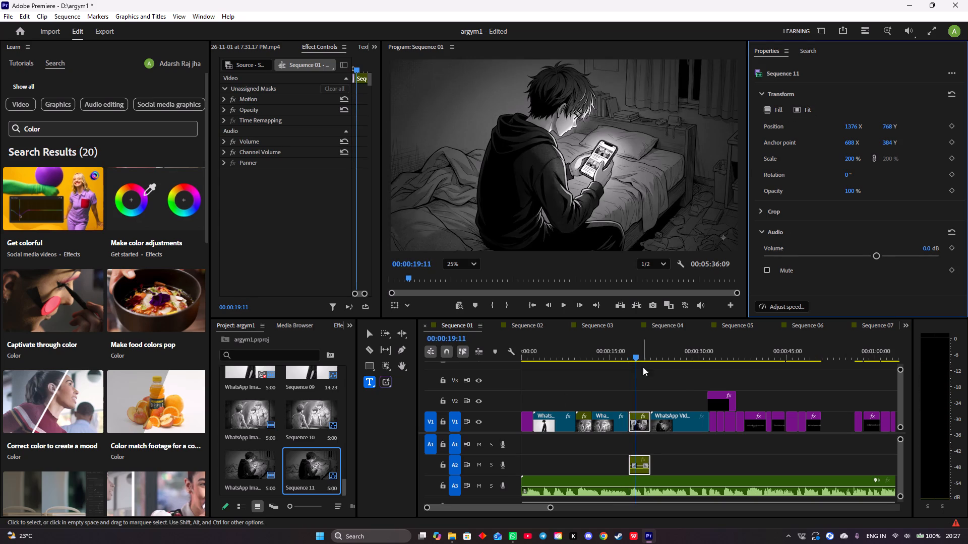
# Play through the Sequence 11 clip on V1 and trim its end back to the playhead at 00:00:20:21.
pyautogui.moveTo(635, 356); pyautogui.dragTo(615, 354)
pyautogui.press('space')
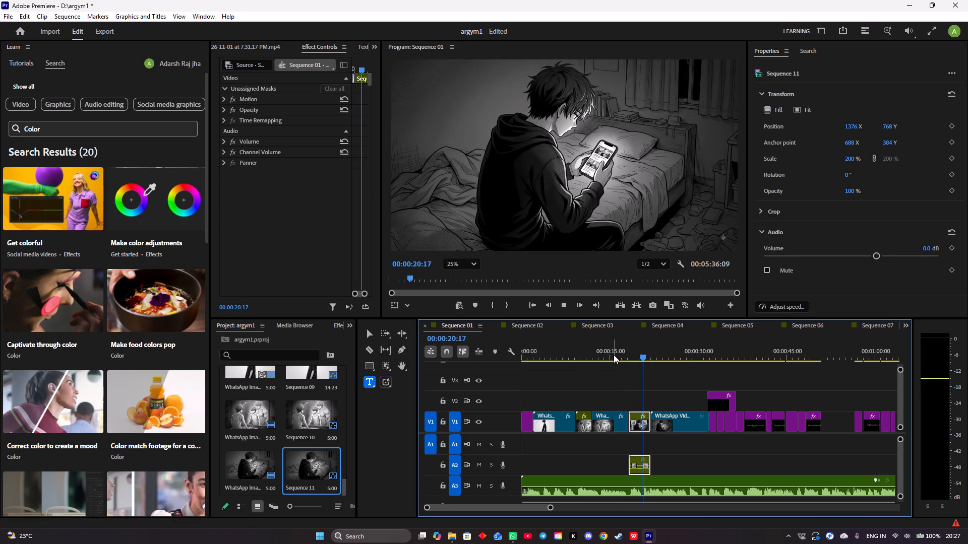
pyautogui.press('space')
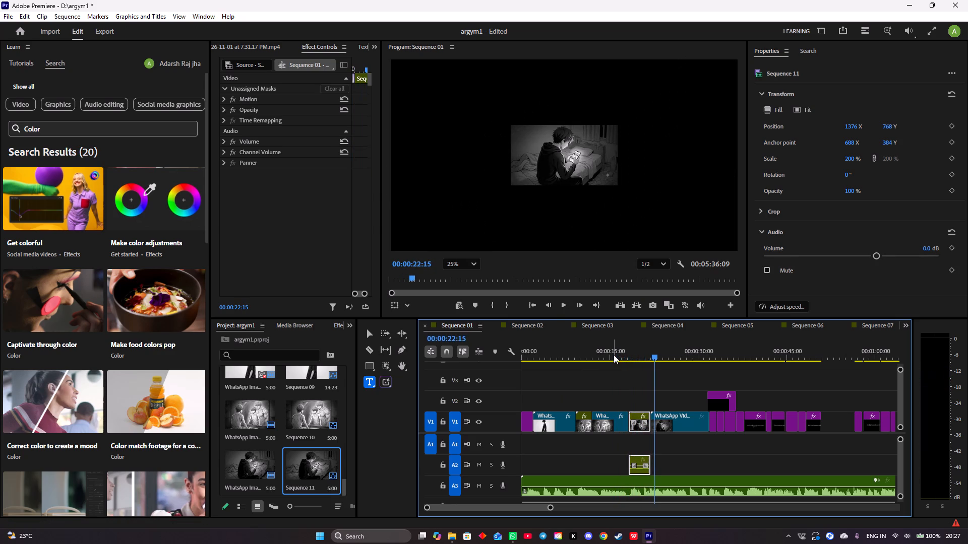
pyautogui.moveTo(654, 355); pyautogui.dragTo(637, 356)
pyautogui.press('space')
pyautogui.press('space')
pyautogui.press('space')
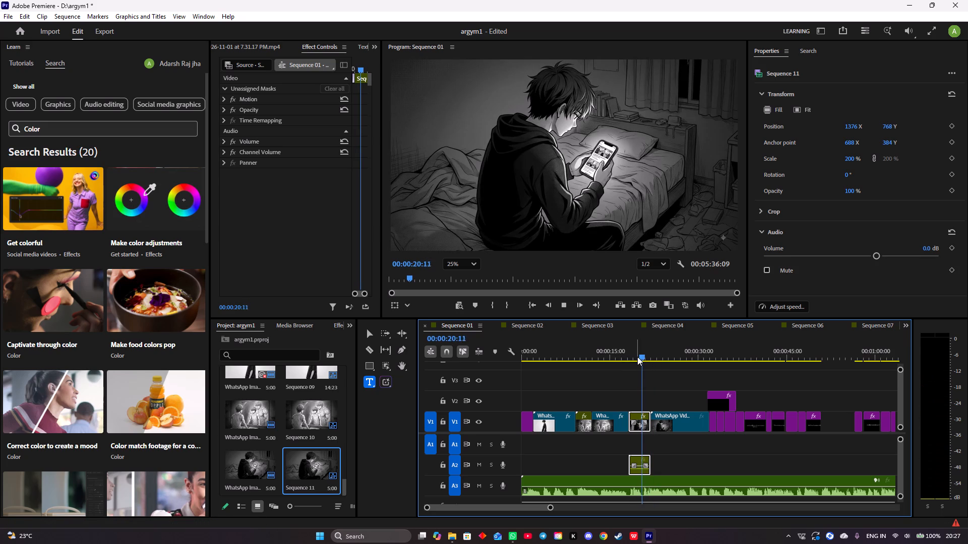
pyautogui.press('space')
pyautogui.moveTo(649, 422); pyautogui.dragTo(645, 421)
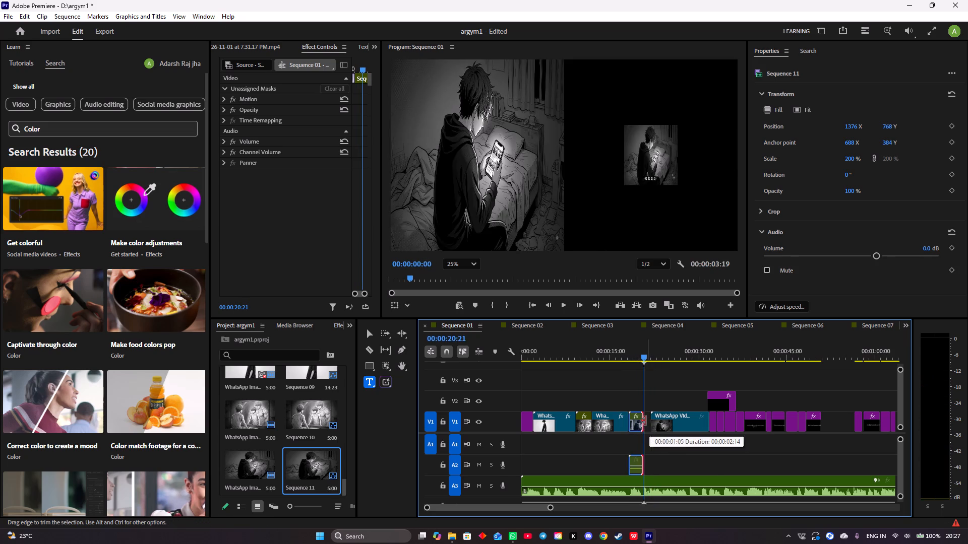
pyautogui.moveTo(645, 421); pyautogui.dragTo(644, 420)
# Close the gap by moving the WhatsApp video clip against the end of Sequence 11 on V1, and scale it to fill the frame.
pyautogui.moveTo(663, 424); pyautogui.dragTo(654, 424)
pyautogui.click(653, 423)
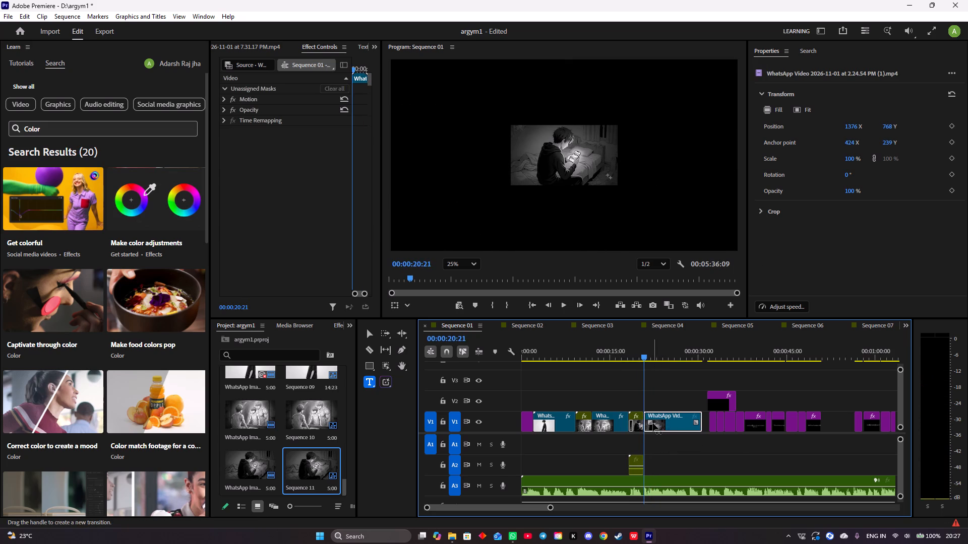
pyautogui.click(795, 108)
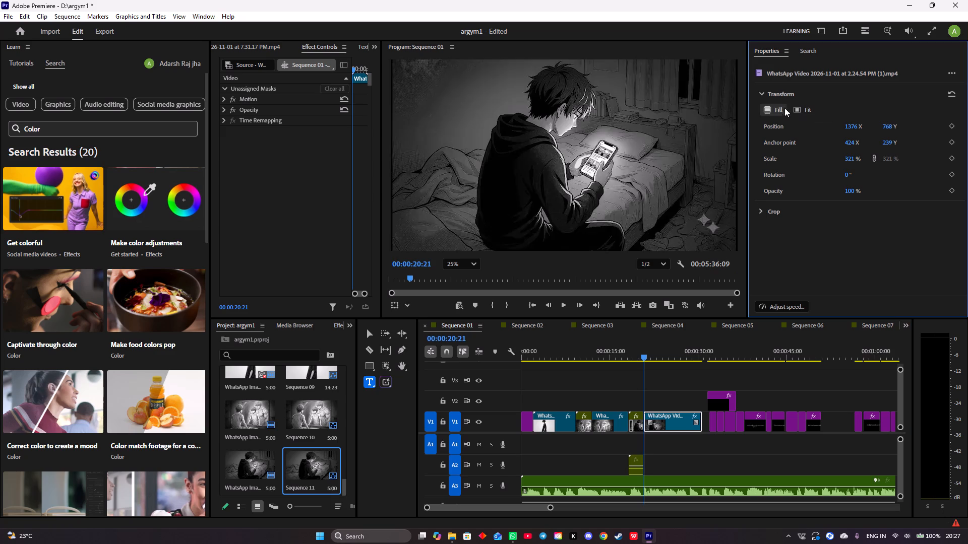
pyautogui.click(769, 105)
# Play back Sequence 01 from 00:00:19:14 past the end of the WhatsApp video clip to check the edited section.
pyautogui.moveTo(642, 356); pyautogui.dragTo(635, 356)
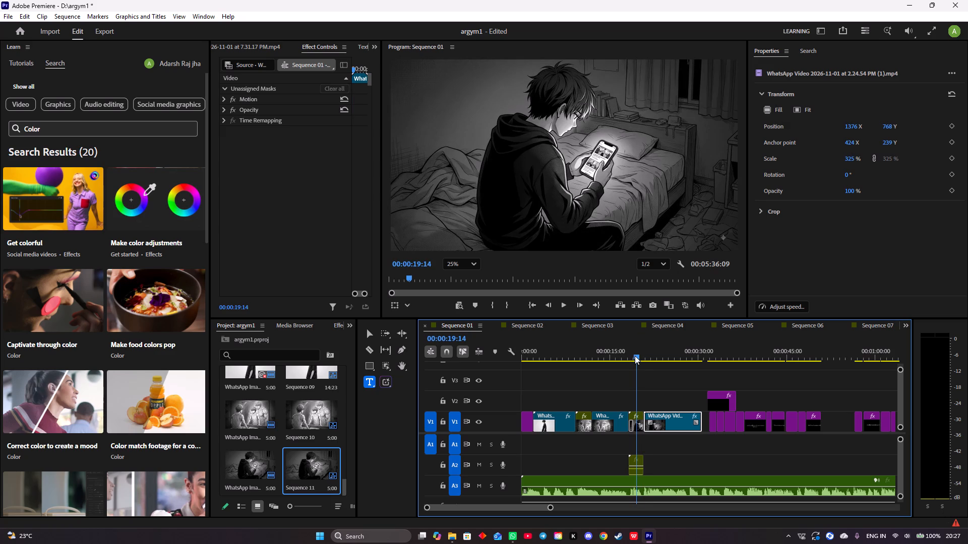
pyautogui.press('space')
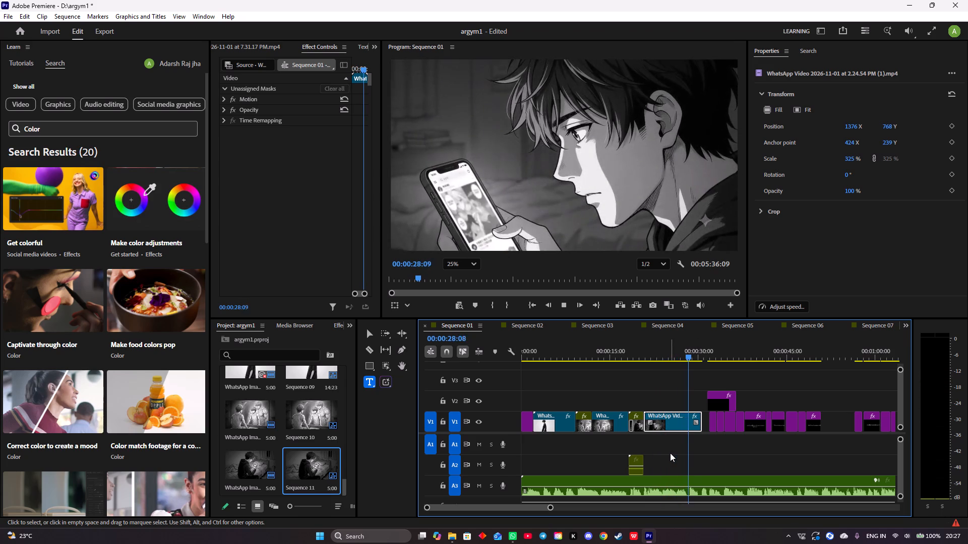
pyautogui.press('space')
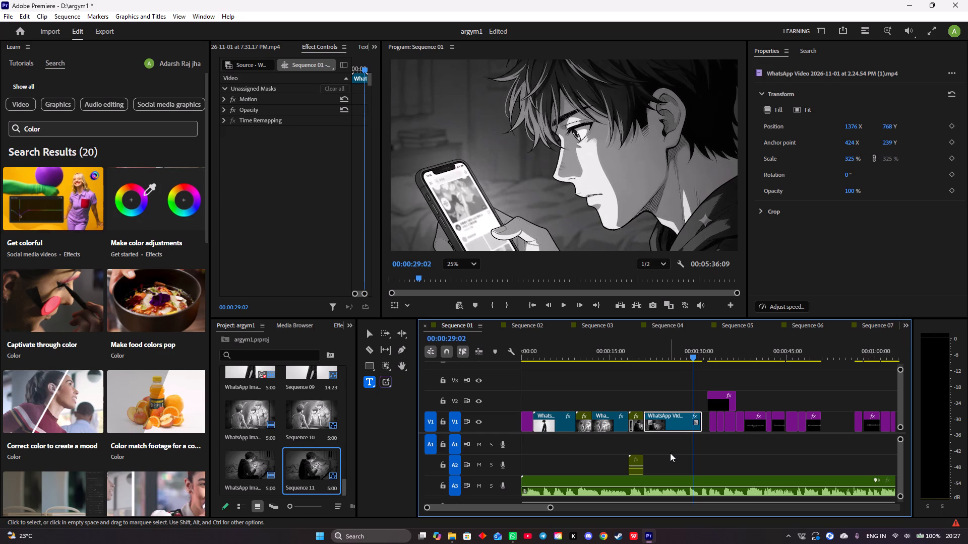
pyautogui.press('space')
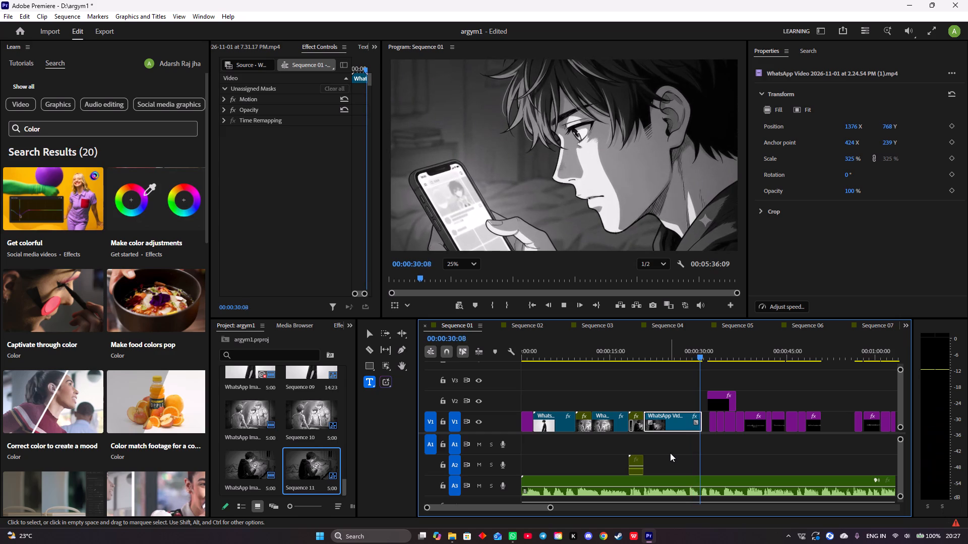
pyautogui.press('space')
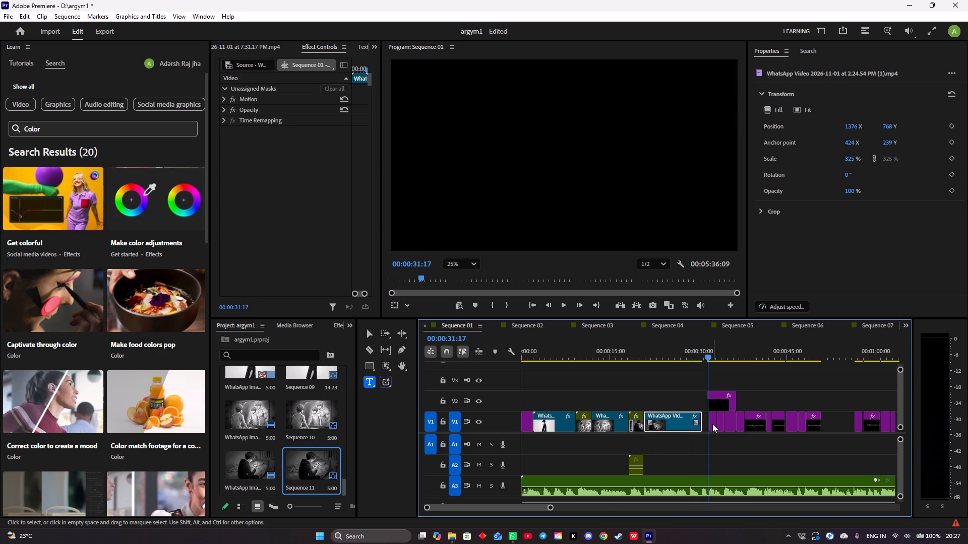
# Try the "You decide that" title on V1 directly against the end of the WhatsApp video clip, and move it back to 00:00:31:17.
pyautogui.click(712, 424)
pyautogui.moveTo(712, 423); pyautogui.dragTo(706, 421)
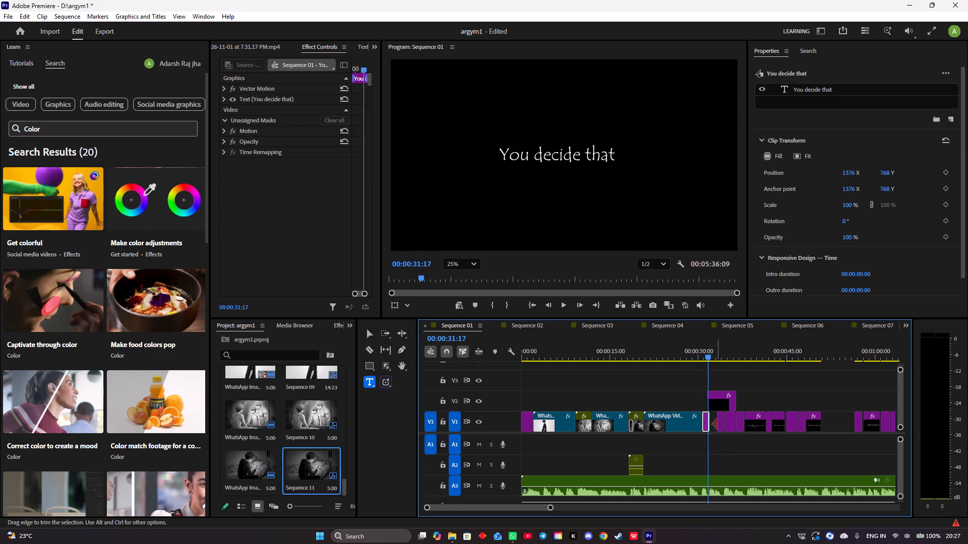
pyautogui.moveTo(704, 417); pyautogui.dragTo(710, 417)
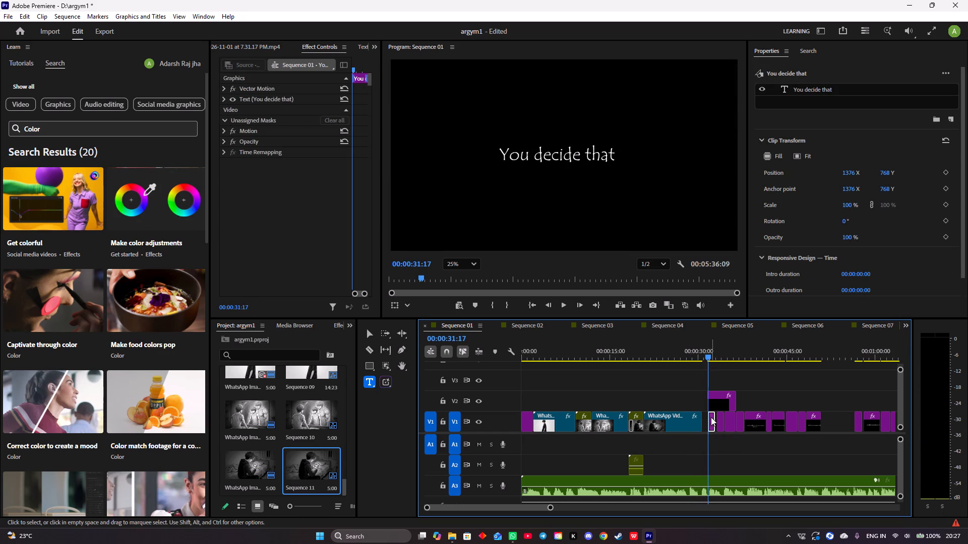
# Shift the empty text graphic on V2 earlier so that it starts at 00:00:28:08.
pyautogui.press('space')
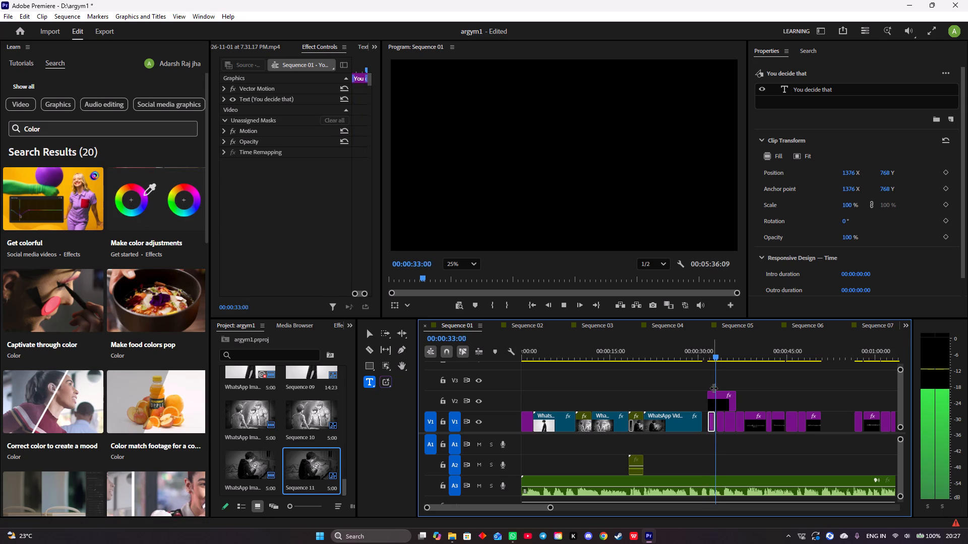
pyautogui.press('space')
pyautogui.click(725, 393)
pyautogui.moveTo(725, 393); pyautogui.dragTo(700, 391)
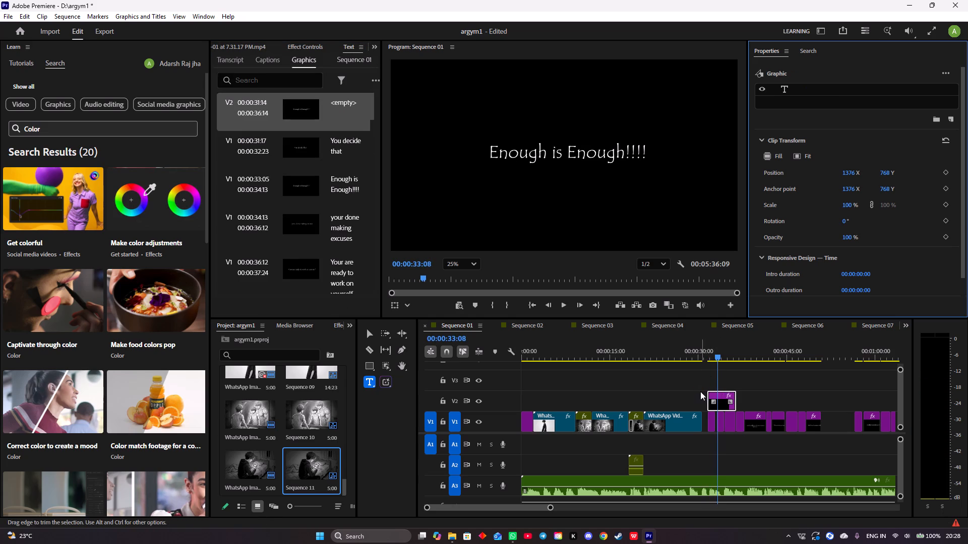
pyautogui.moveTo(700, 391); pyautogui.dragTo(702, 400)
pyautogui.moveTo(720, 393); pyautogui.dragTo(708, 394)
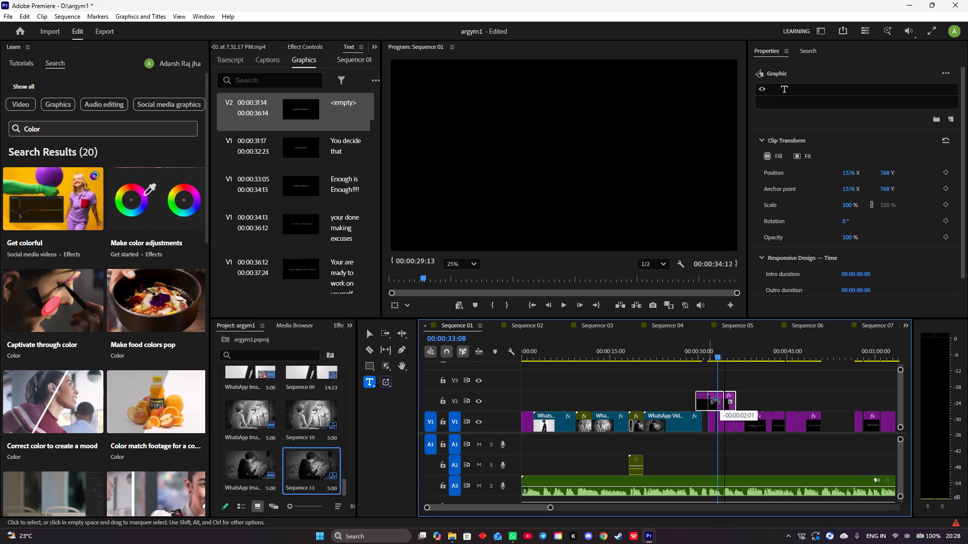
pyautogui.moveTo(708, 394); pyautogui.dragTo(704, 394)
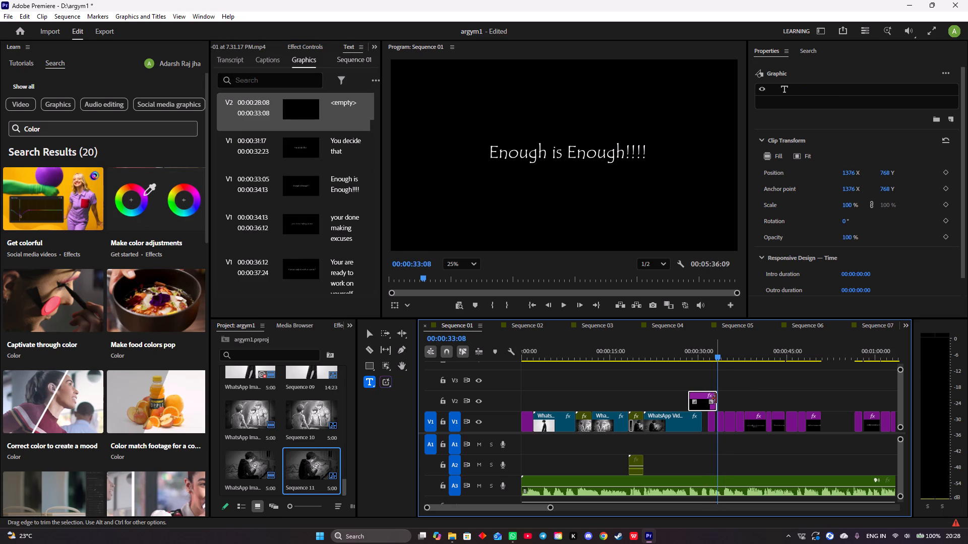
# Trim the empty graphic to 00:00:30:19–00:00:31:17 and place it on V1 in the gap before the "You decide that" title.
pyautogui.moveTo(716, 398); pyautogui.dragTo(707, 398)
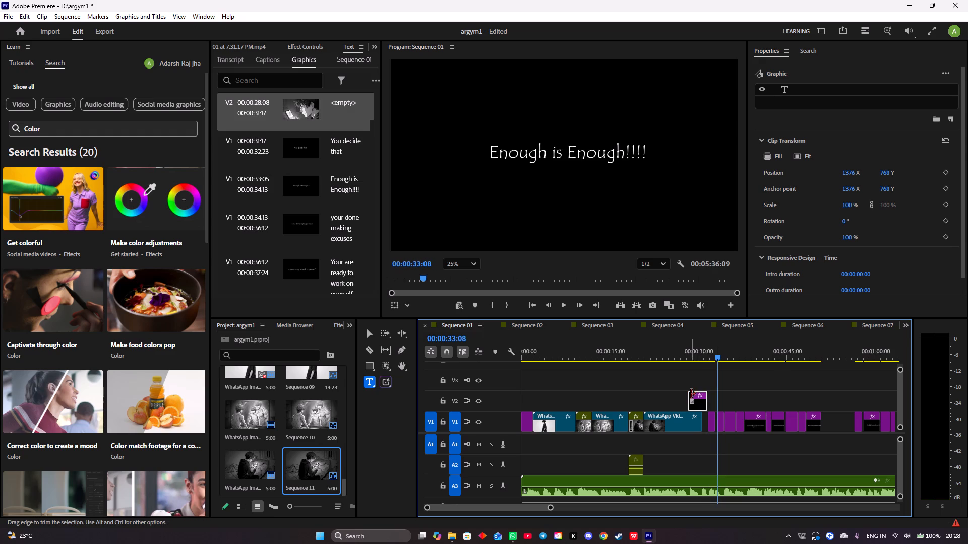
pyautogui.click(689, 393)
pyautogui.moveTo(692, 394); pyautogui.dragTo(695, 394)
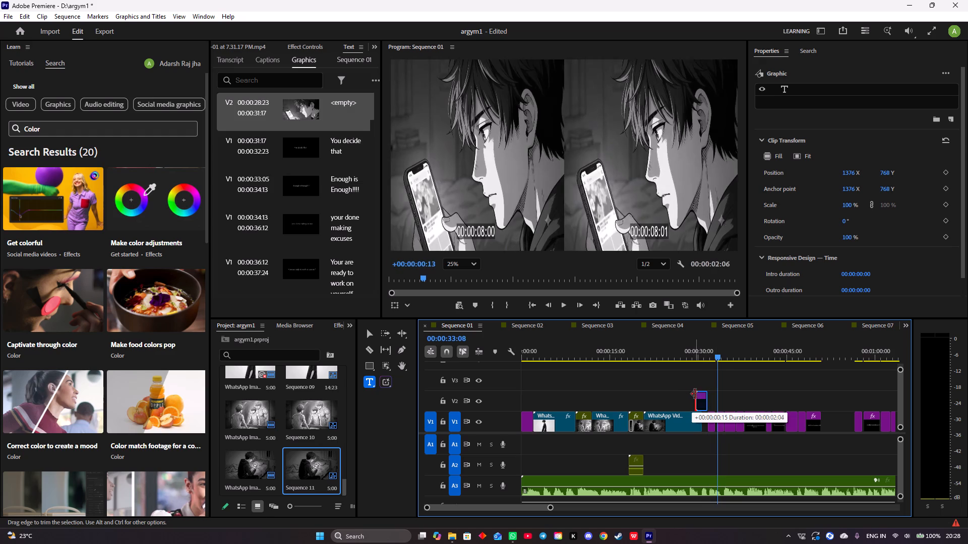
pyautogui.moveTo(695, 394); pyautogui.dragTo(699, 396)
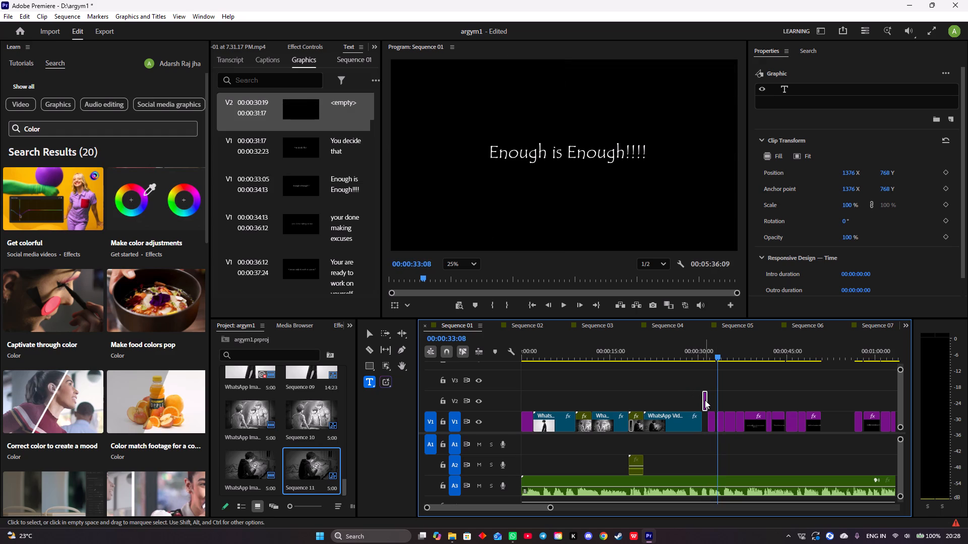
pyautogui.moveTo(705, 400); pyautogui.dragTo(707, 414)
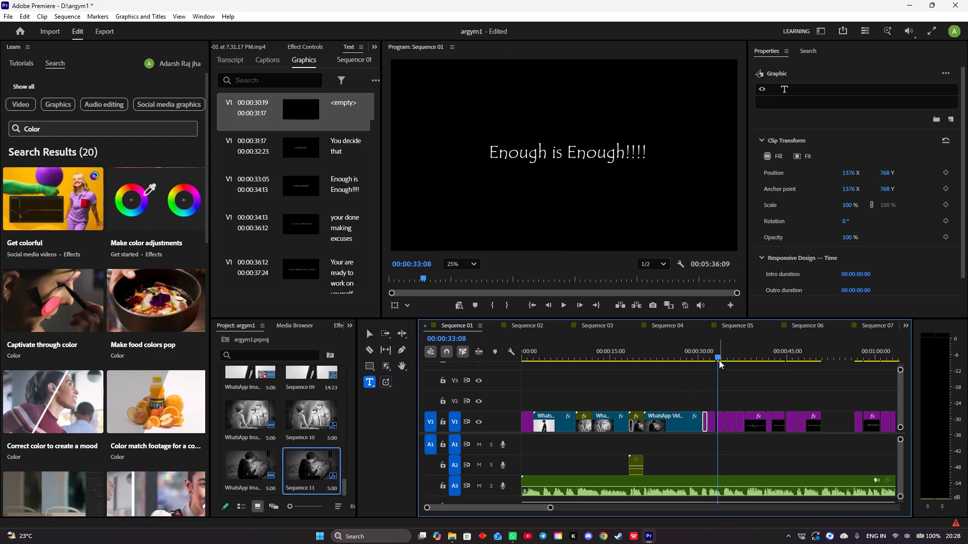
# Play back the sequence from the end of the WhatsApp video through the "Build Your Foundation With Push-ups" title to check the title timing.
pyautogui.moveTo(716, 359); pyautogui.dragTo(687, 357)
pyautogui.press('space')
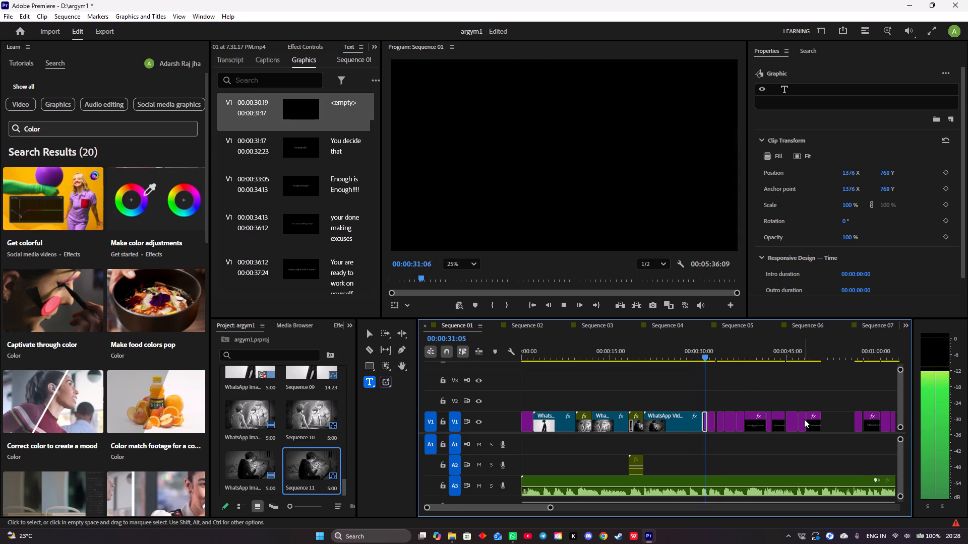
pyautogui.press('space')
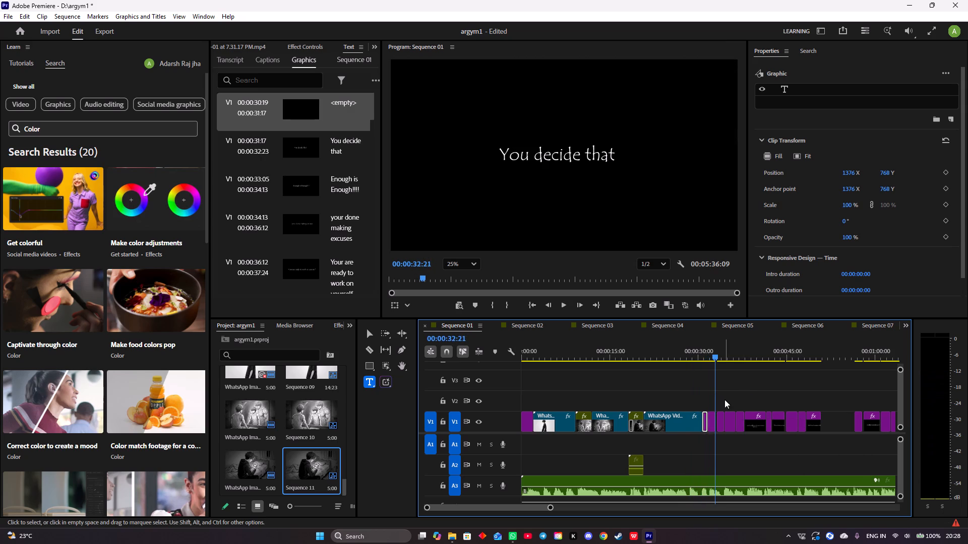
pyautogui.press('space')
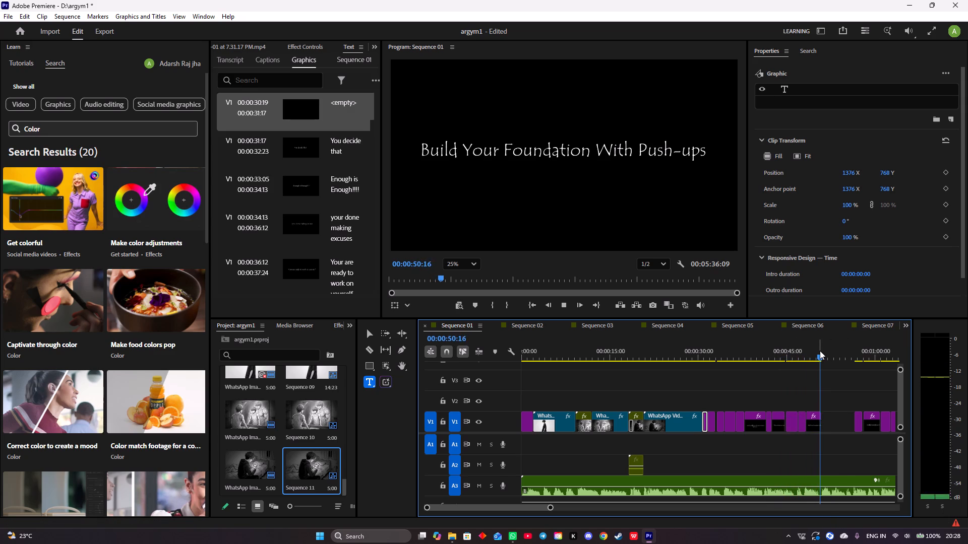
pyautogui.press('space')
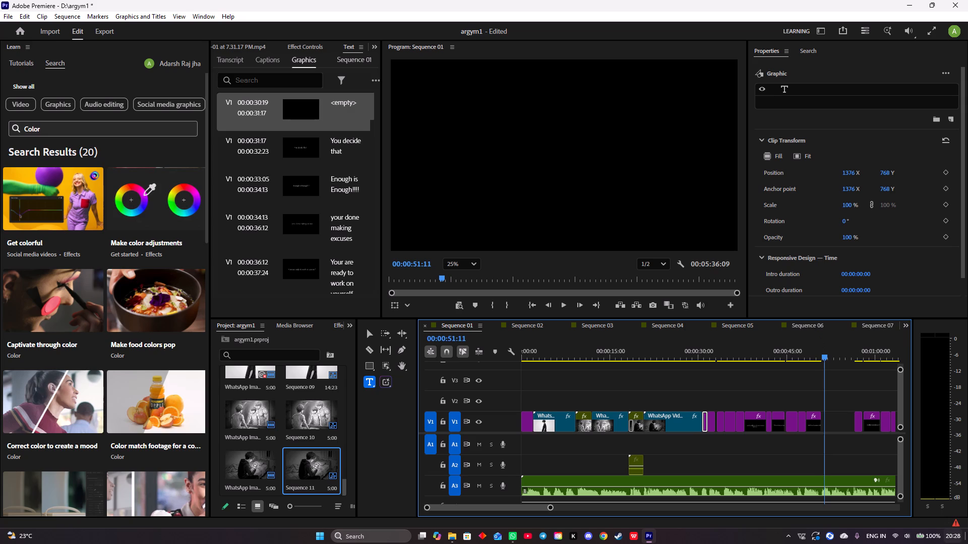
# Add the text "One Day..." near the centre of the frame in the empty V1 graphic at 00:00:30:24.
pyautogui.moveTo(825, 358); pyautogui.dragTo(724, 348)
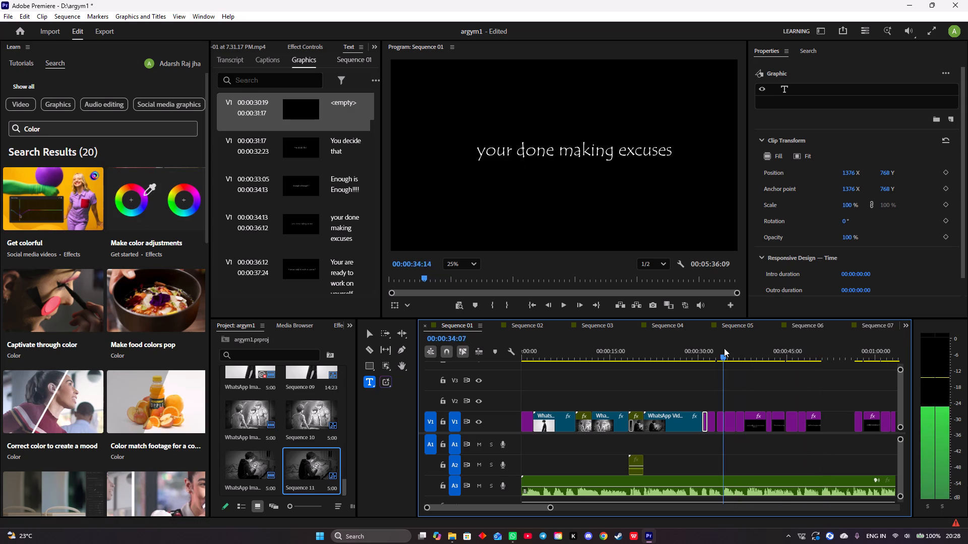
pyautogui.moveTo(724, 348); pyautogui.dragTo(705, 343)
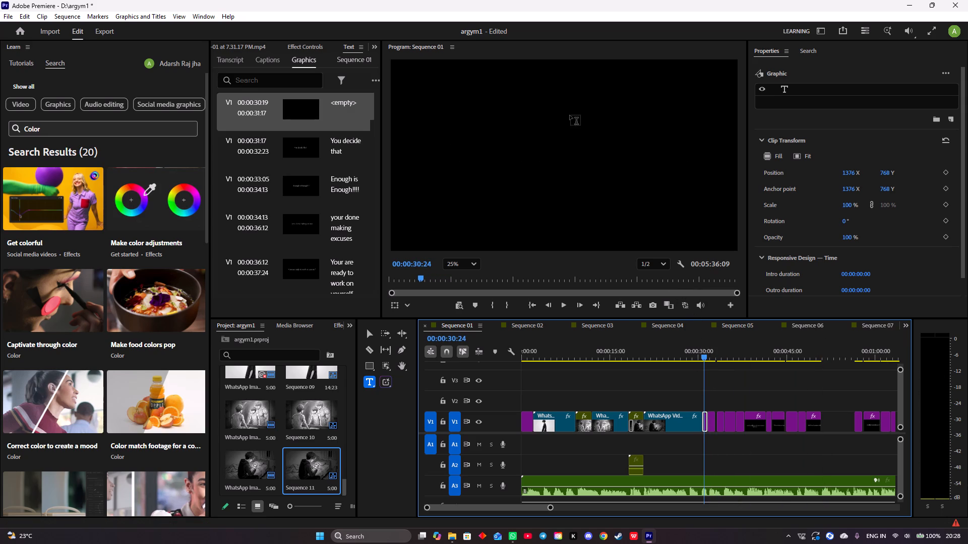
pyautogui.click(555, 154)
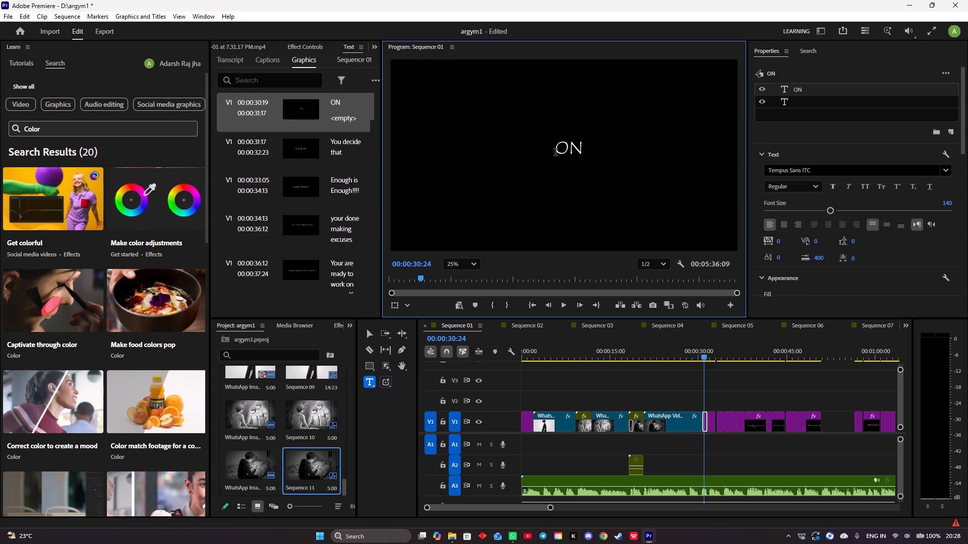
pyautogui.write('ne')
pyautogui.press('space')
pyautogui.write('DA')
pyautogui.press('BackSpace')
pyautogui.write('ay')
pyautogui.write('...')
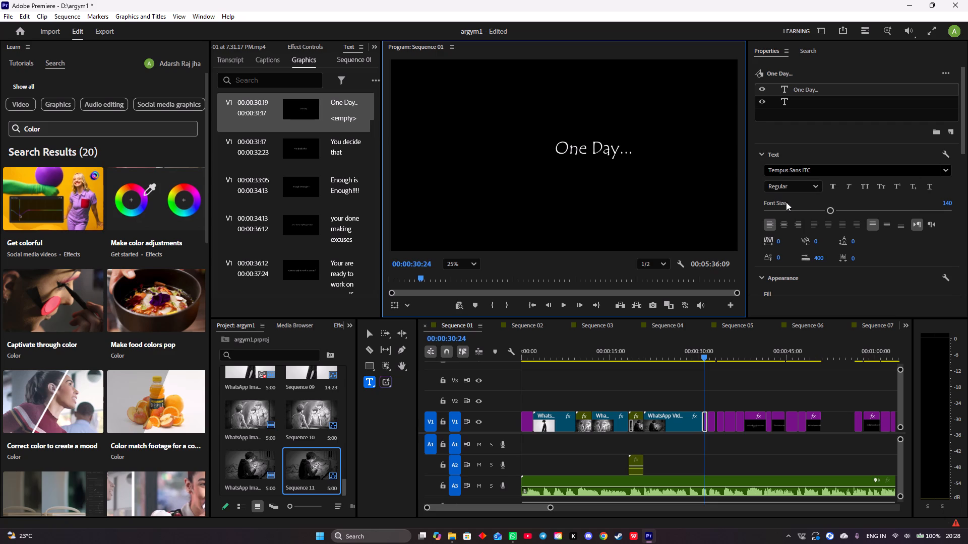
# Centre-align the "One Day..." text and set its position to 1413 X, 833 Y.
pyautogui.click(784, 223)
pyautogui.scroll(-20, 808, 206)
pyautogui.scroll(-3, 808, 206)
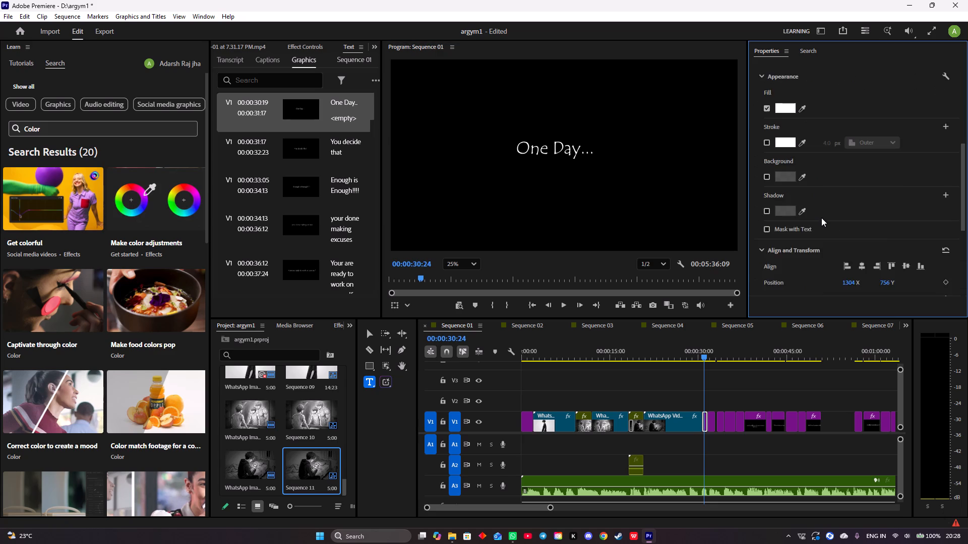
pyautogui.scroll(-5, 821, 218)
pyautogui.moveTo(846, 202); pyautogui.dragTo(873, 206)
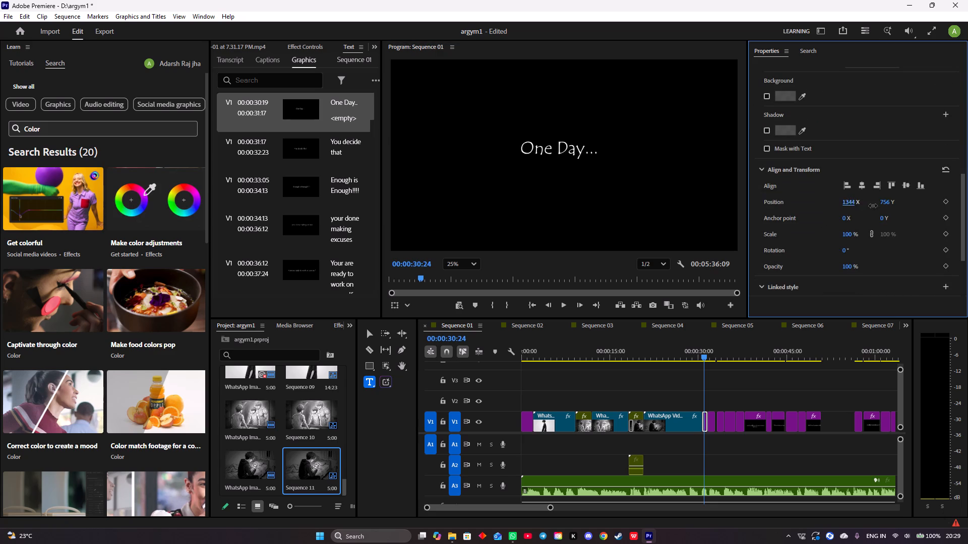
pyautogui.moveTo(873, 206); pyautogui.dragTo(914, 213)
pyautogui.moveTo(884, 203); pyautogui.dragTo(886, 205)
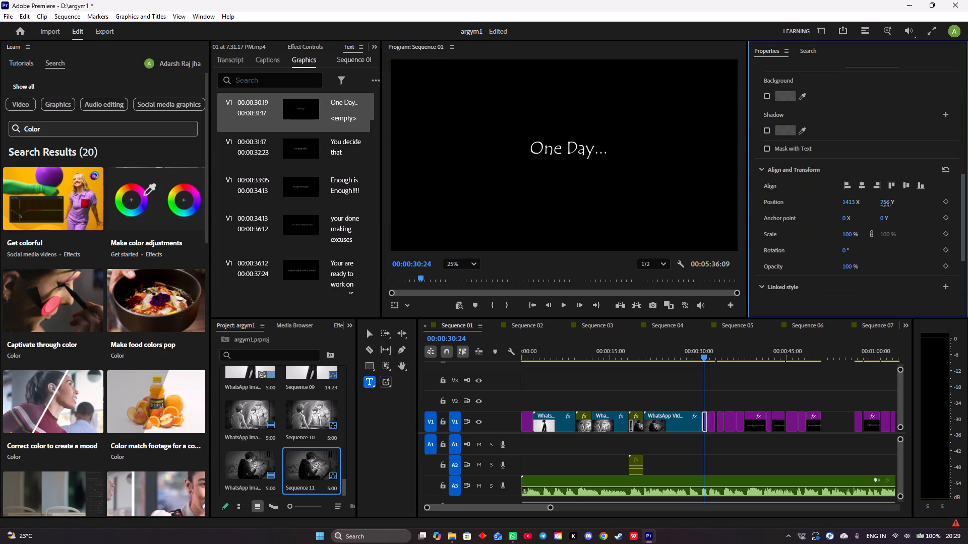
pyautogui.moveTo(886, 205); pyautogui.dragTo(932, 212)
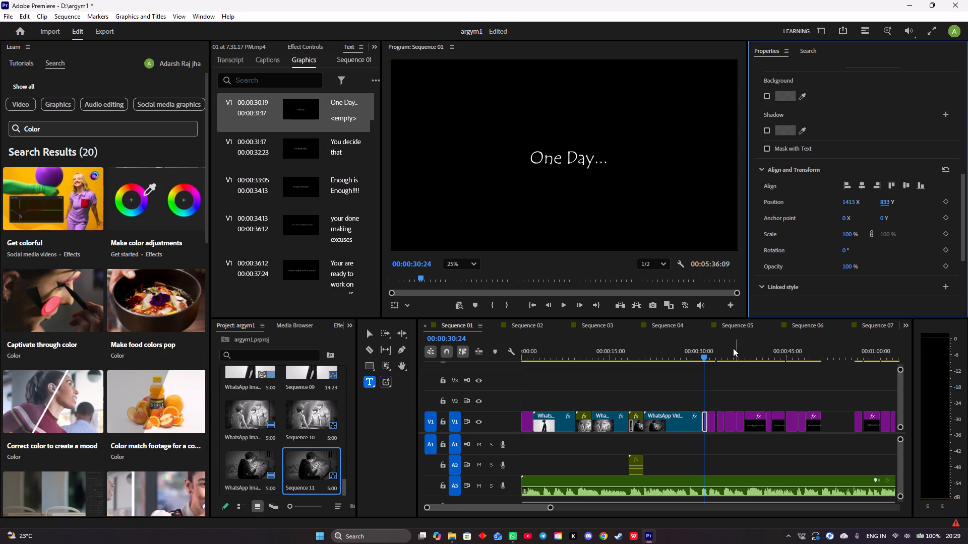
# Play back the sequence from 00:00:27:11 to review the "One Day..." title and the titles that follow.
pyautogui.moveTo(706, 355); pyautogui.dragTo(685, 355)
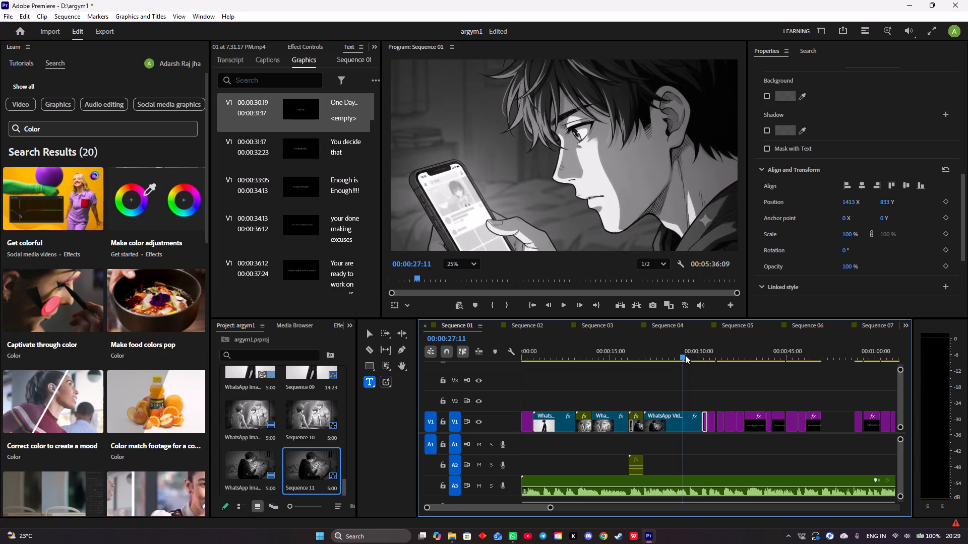
pyautogui.press('space')
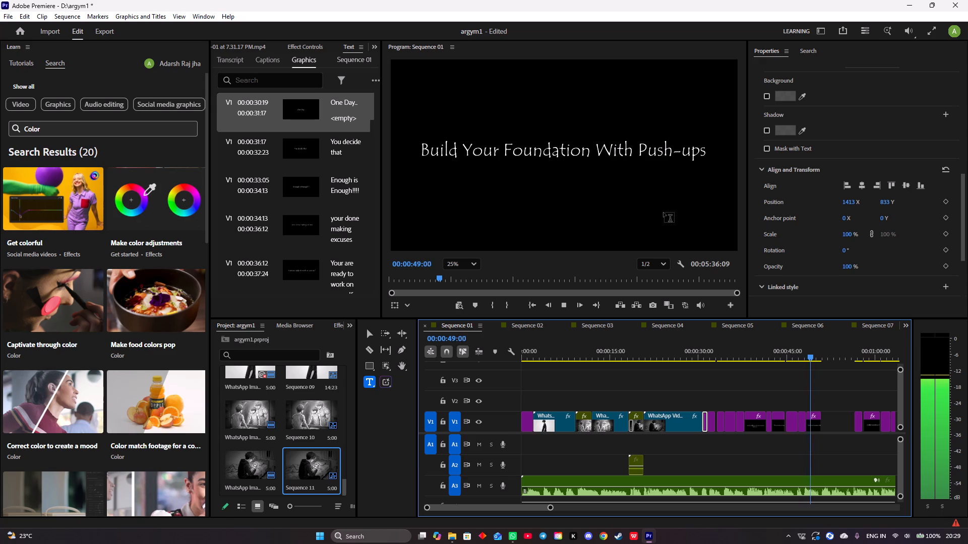
# Stop the playback at 00:00:50:24, just after the "Build Your Foundation With Push-ups" title ends.
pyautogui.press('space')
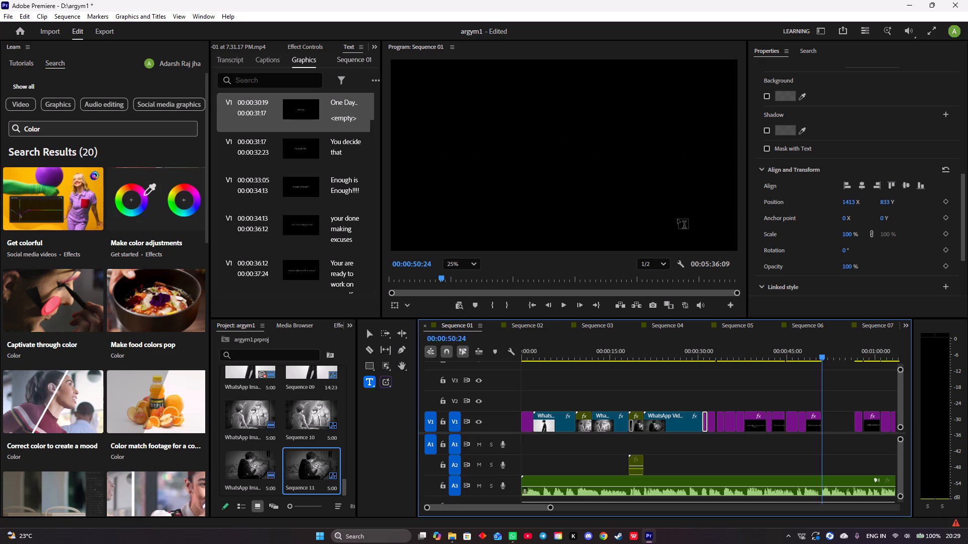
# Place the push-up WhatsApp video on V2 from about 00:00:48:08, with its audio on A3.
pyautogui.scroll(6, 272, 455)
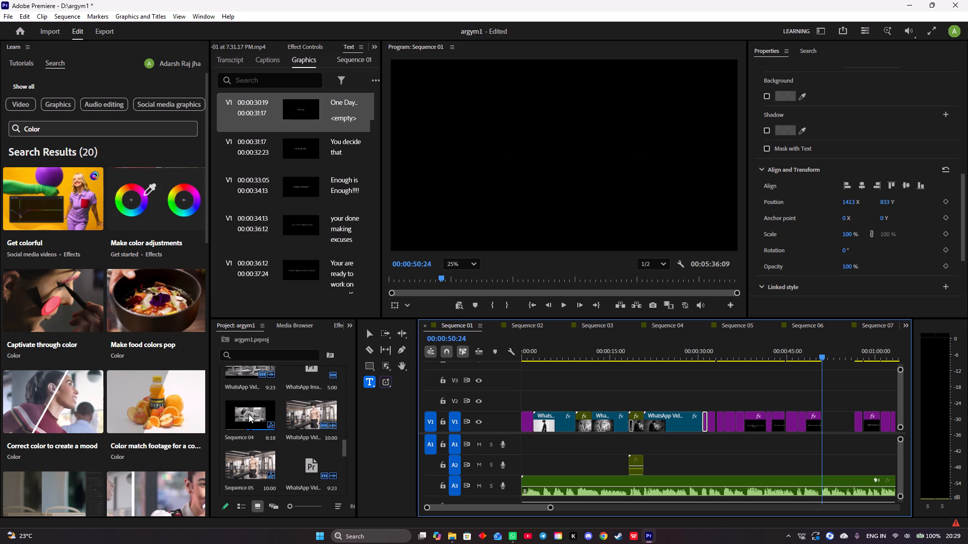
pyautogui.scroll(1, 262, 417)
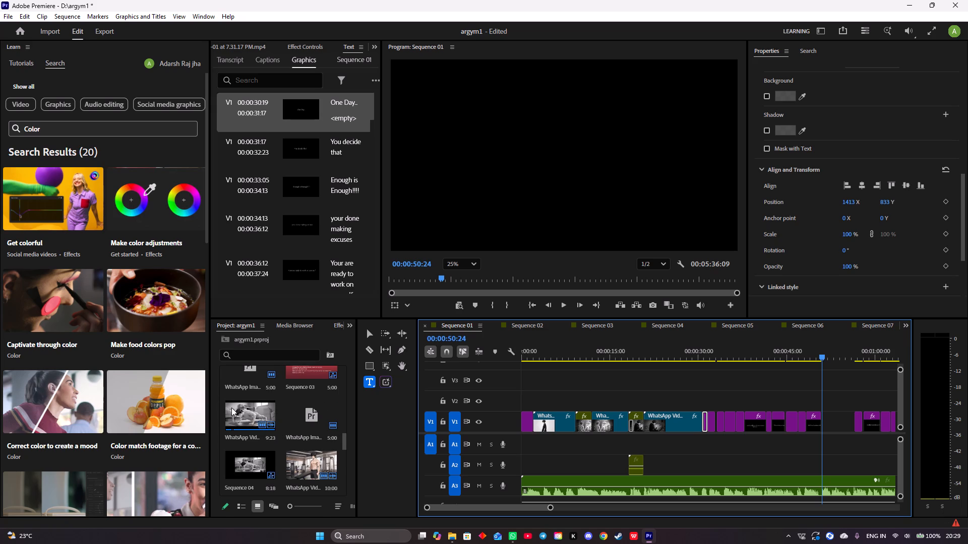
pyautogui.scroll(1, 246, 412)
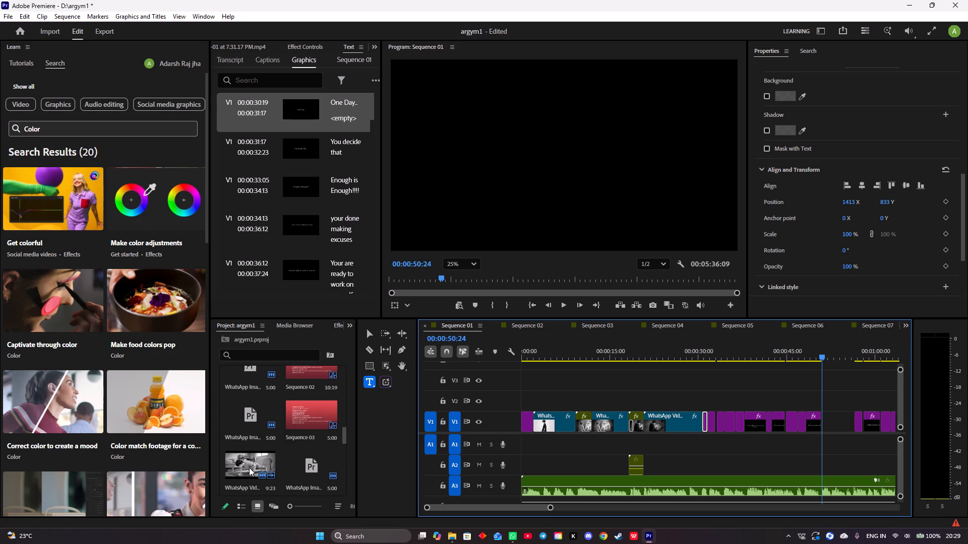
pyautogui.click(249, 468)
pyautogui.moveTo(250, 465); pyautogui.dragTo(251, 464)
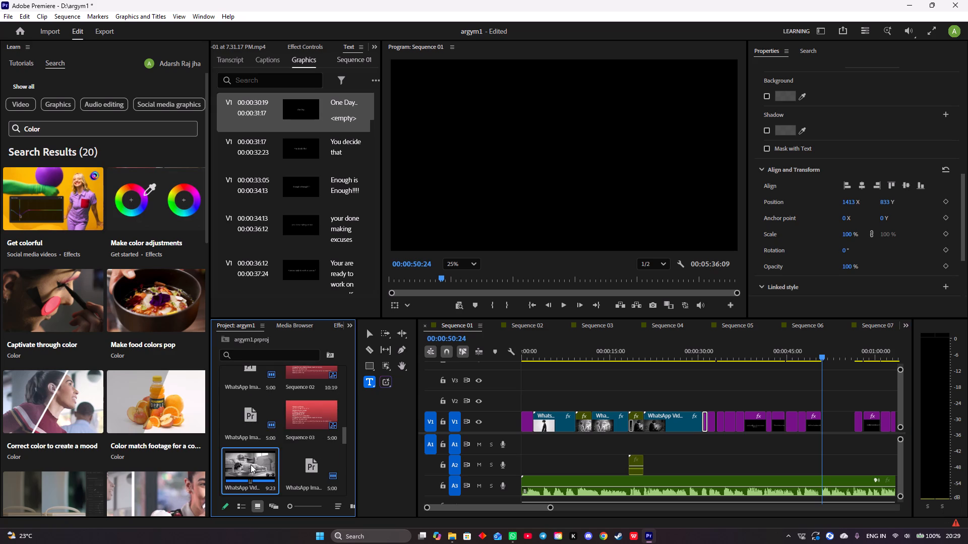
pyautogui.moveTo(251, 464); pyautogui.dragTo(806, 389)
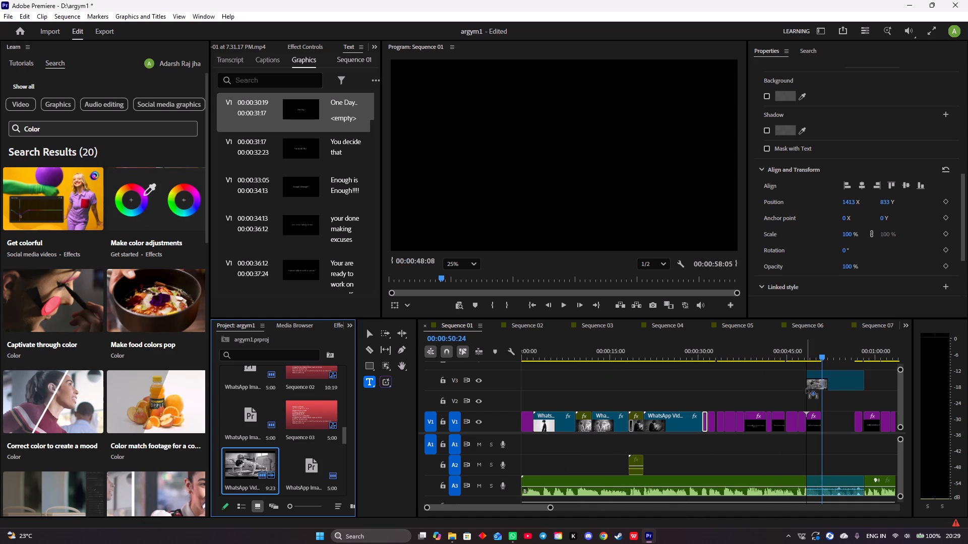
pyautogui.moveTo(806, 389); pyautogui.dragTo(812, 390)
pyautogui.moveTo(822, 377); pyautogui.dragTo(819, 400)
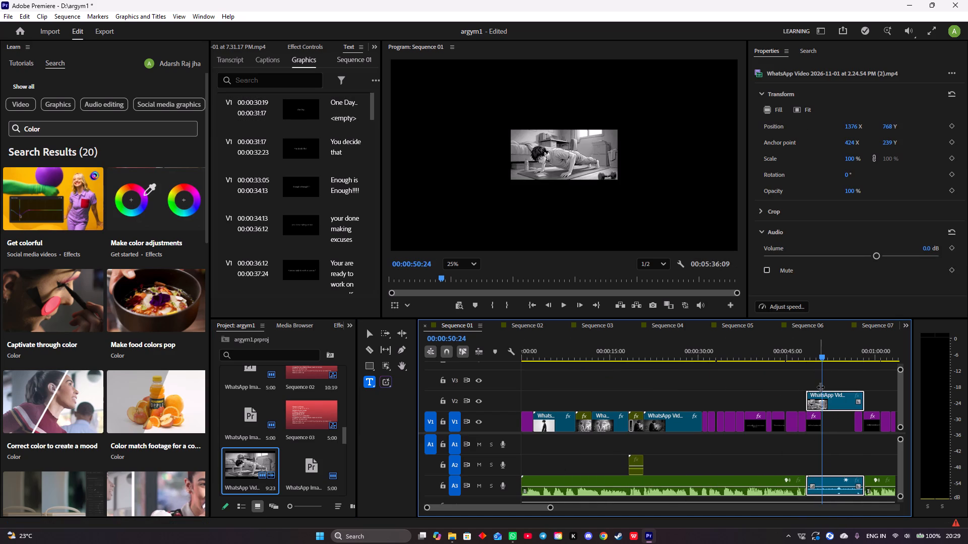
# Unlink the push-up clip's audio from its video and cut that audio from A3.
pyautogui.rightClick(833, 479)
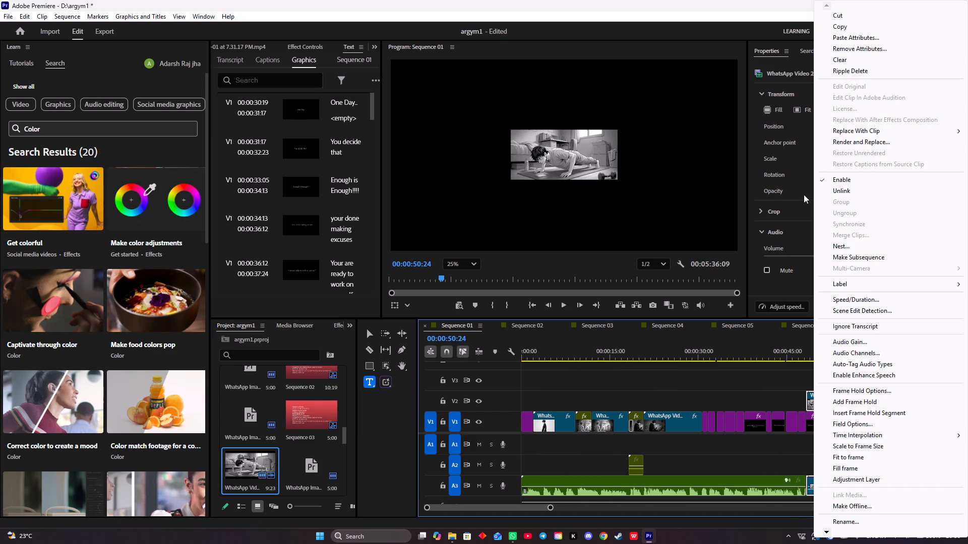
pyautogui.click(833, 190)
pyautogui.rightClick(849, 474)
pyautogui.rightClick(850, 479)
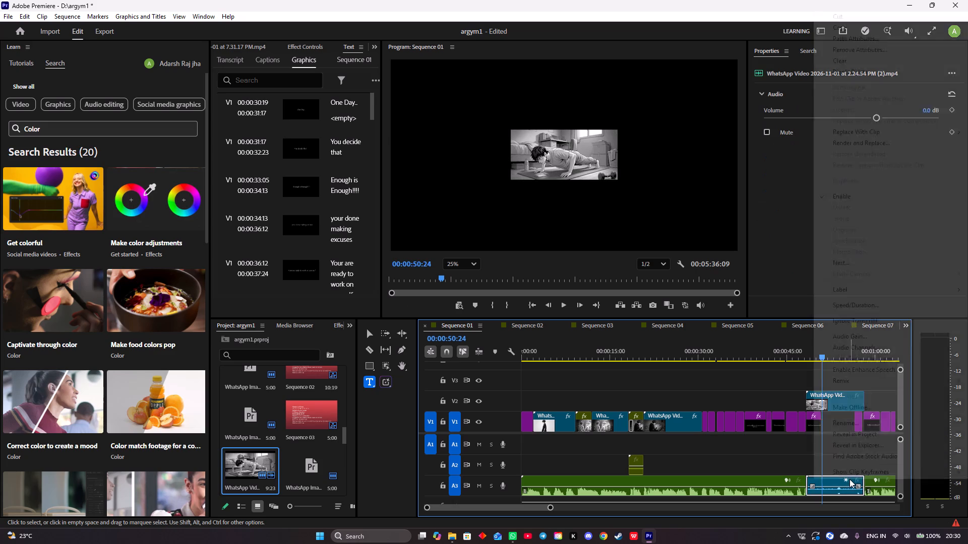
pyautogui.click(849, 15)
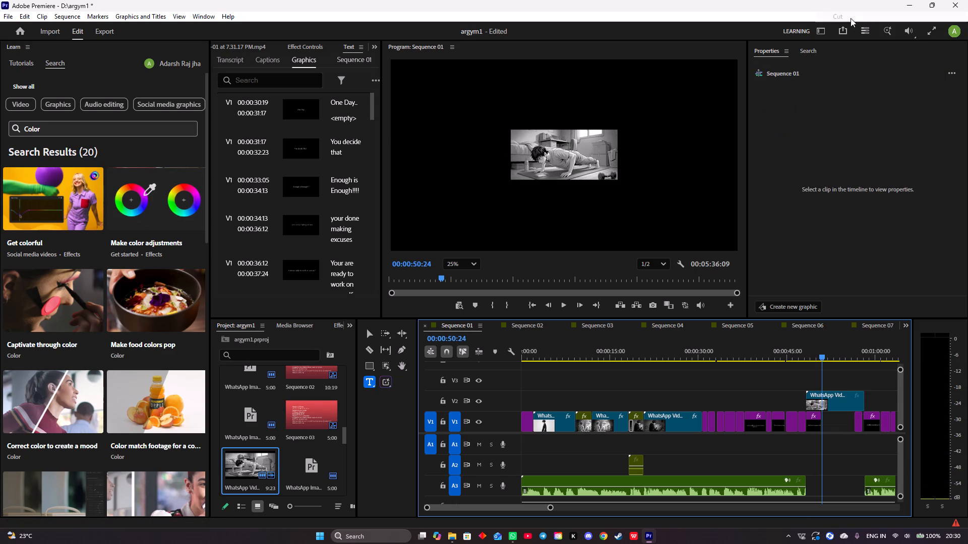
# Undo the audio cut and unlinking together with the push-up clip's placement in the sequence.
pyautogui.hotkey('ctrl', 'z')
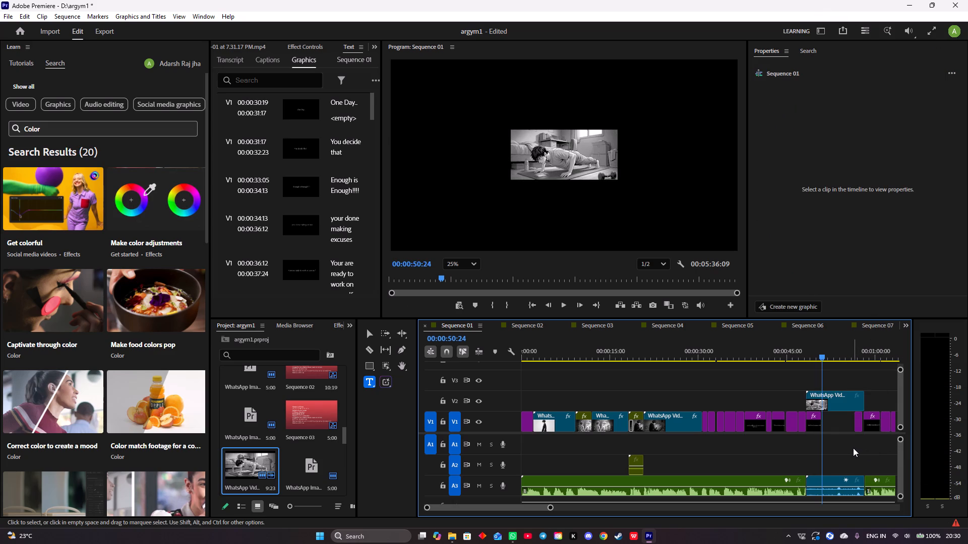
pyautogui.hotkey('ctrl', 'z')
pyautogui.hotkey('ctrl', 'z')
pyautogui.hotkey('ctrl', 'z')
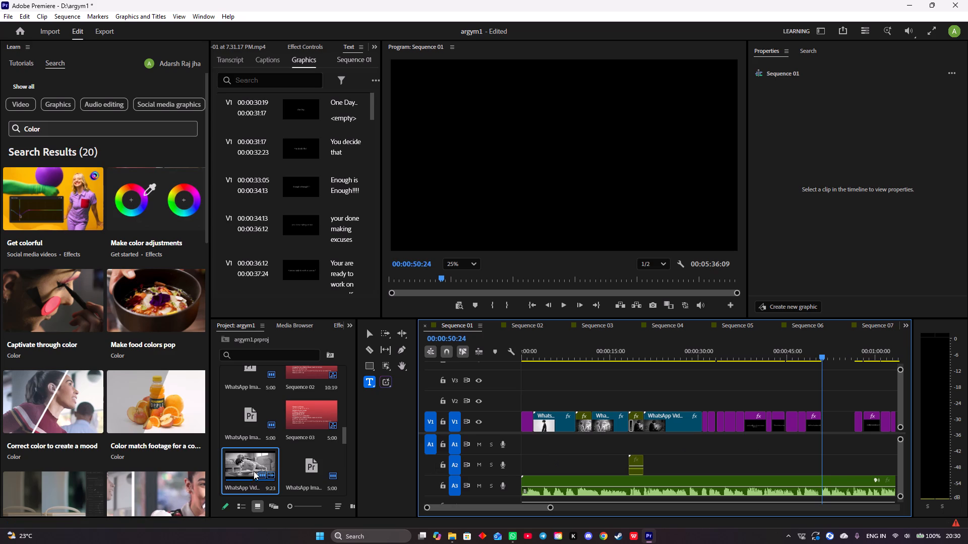
# Place the push-up WhatsApp video on V2 at about 00:00:45, with its audio on A2 instead of the music track.
pyautogui.moveTo(254, 466); pyautogui.dragTo(662, 411)
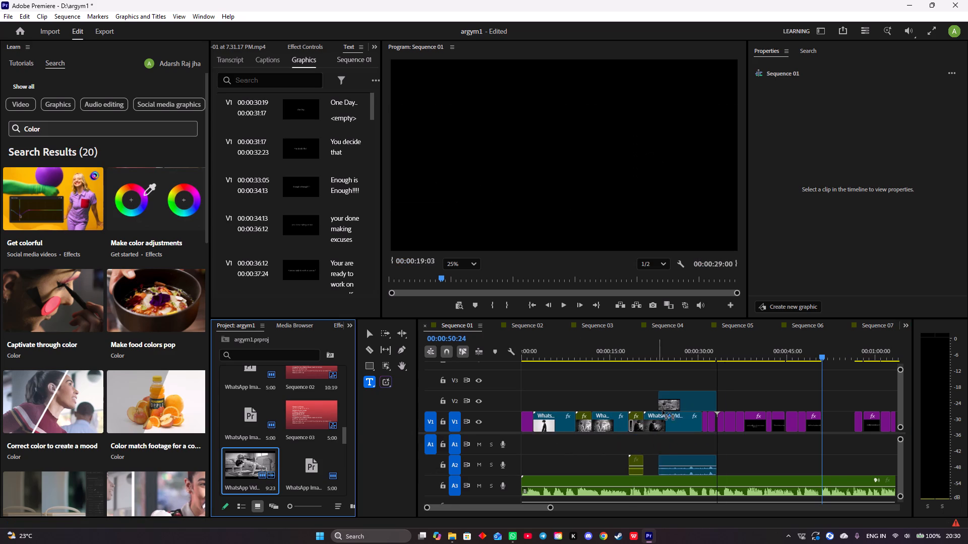
pyautogui.moveTo(662, 411); pyautogui.dragTo(665, 450)
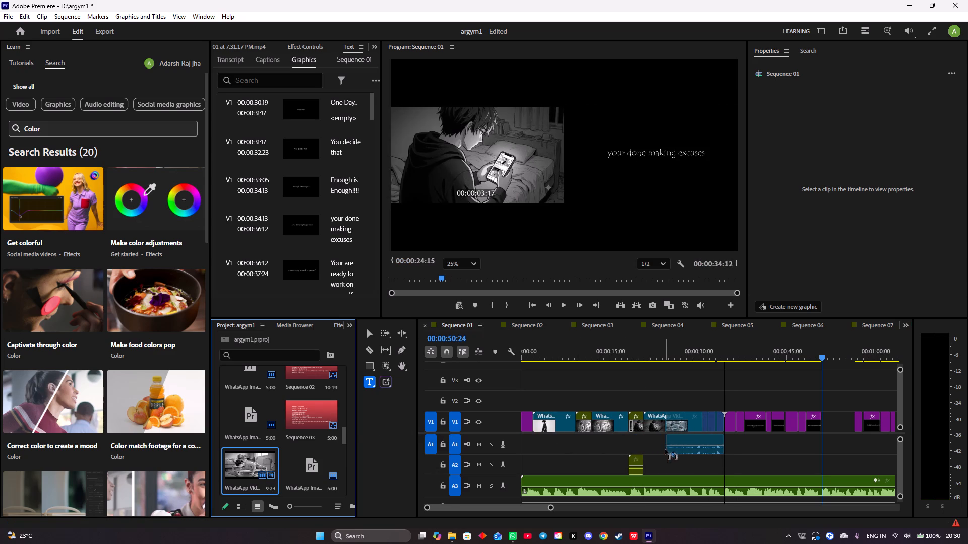
pyautogui.moveTo(665, 450); pyautogui.dragTo(791, 409)
# Unlink the push-up clip's audio from its video and cut that audio from A2.
pyautogui.rightClick(798, 461)
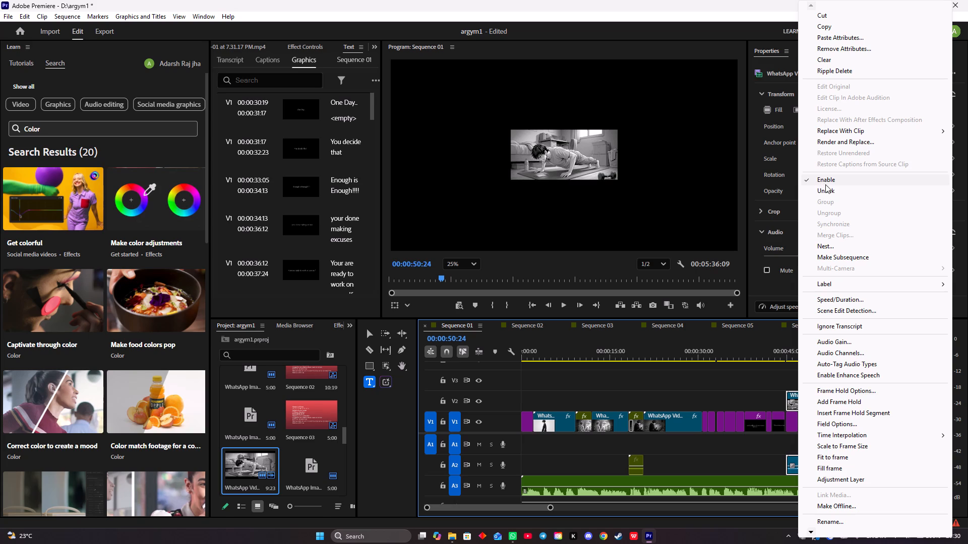
pyautogui.click(826, 185)
pyautogui.rightClick(803, 463)
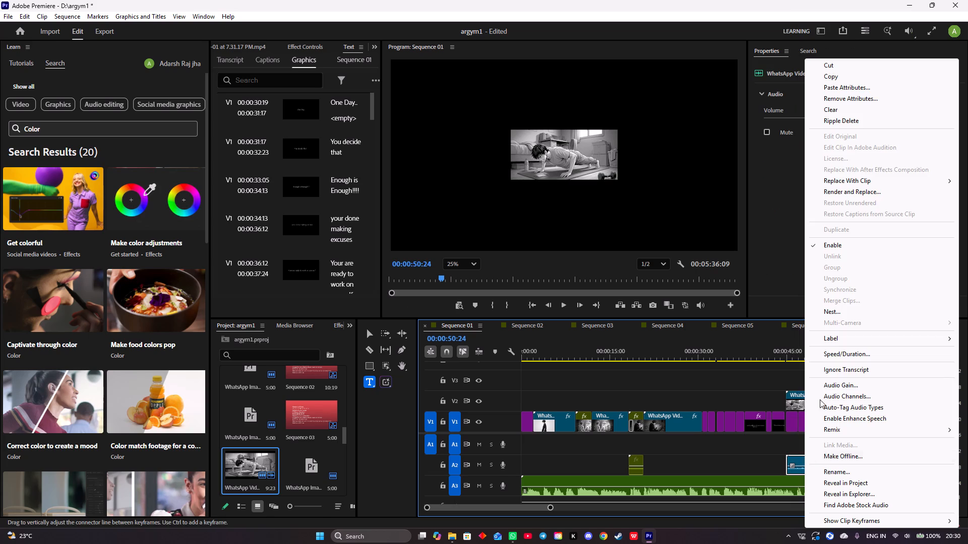
pyautogui.click(830, 65)
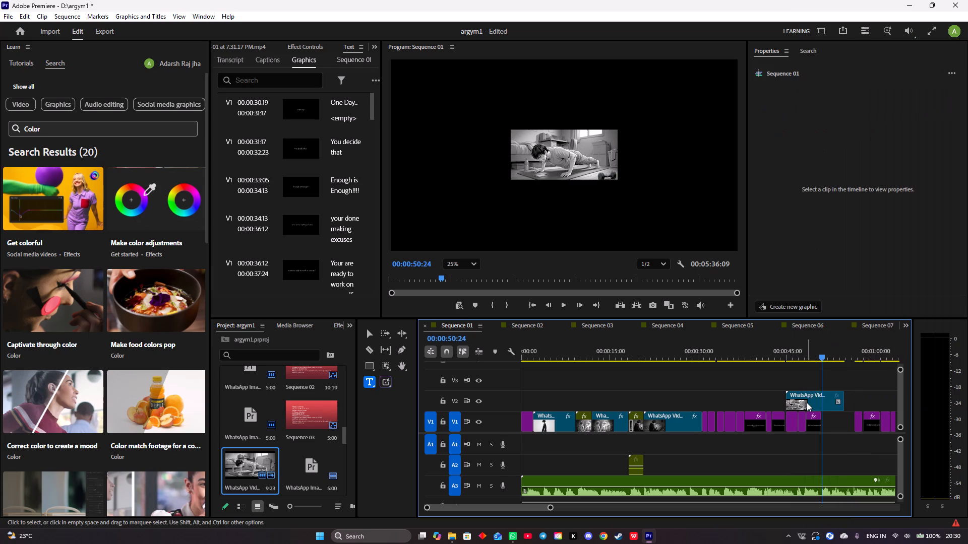
# Move the push-up clip along V2 so it starts at the playhead, 00:00:50:24.
pyautogui.moveTo(811, 393); pyautogui.dragTo(849, 390)
pyautogui.moveTo(842, 383); pyautogui.dragTo(847, 397)
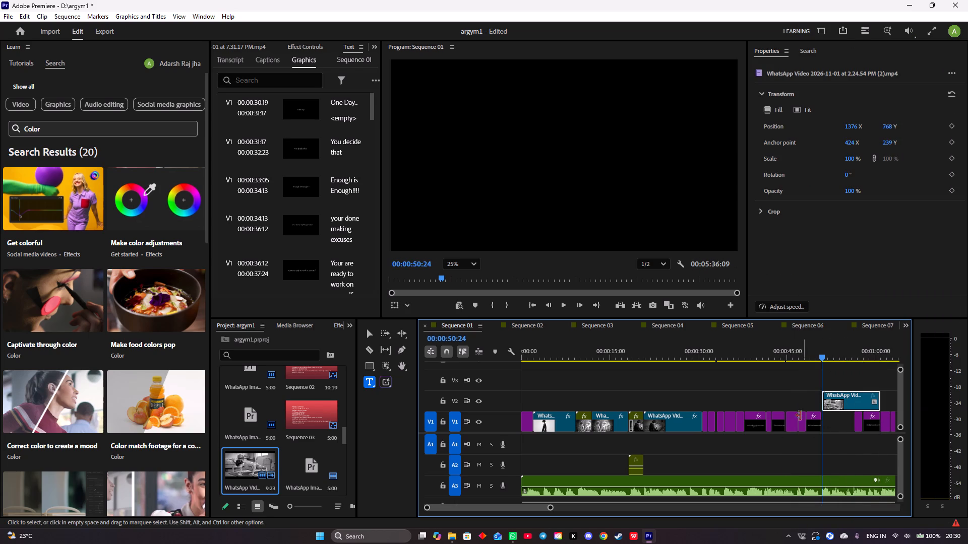
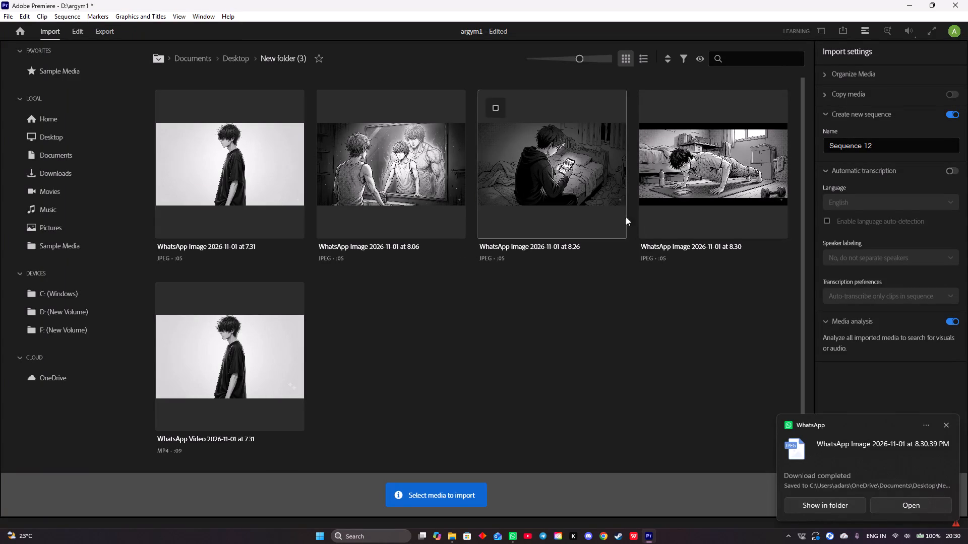
# Import the push-up image WhatsApp Image 2026-11-01 at 8.30 into a new sequence named Sequence 12.
pyautogui.click(660, 194)
pyautogui.click(927, 497)
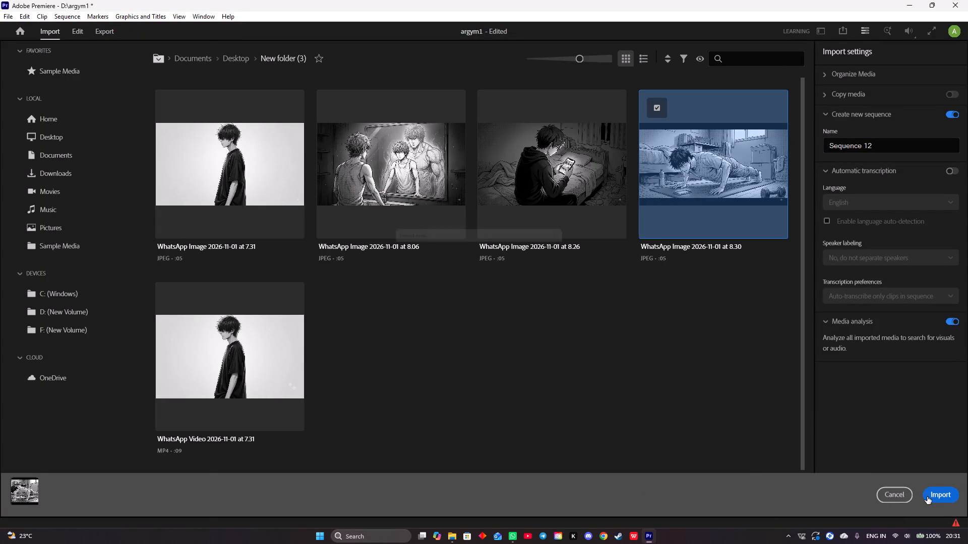
# Place Sequence 12 on track V2 of Sequence 01 so it ends where the push-up video clip starts at 00:00:50:24.
pyautogui.moveTo(311, 468); pyautogui.dragTo(311, 467)
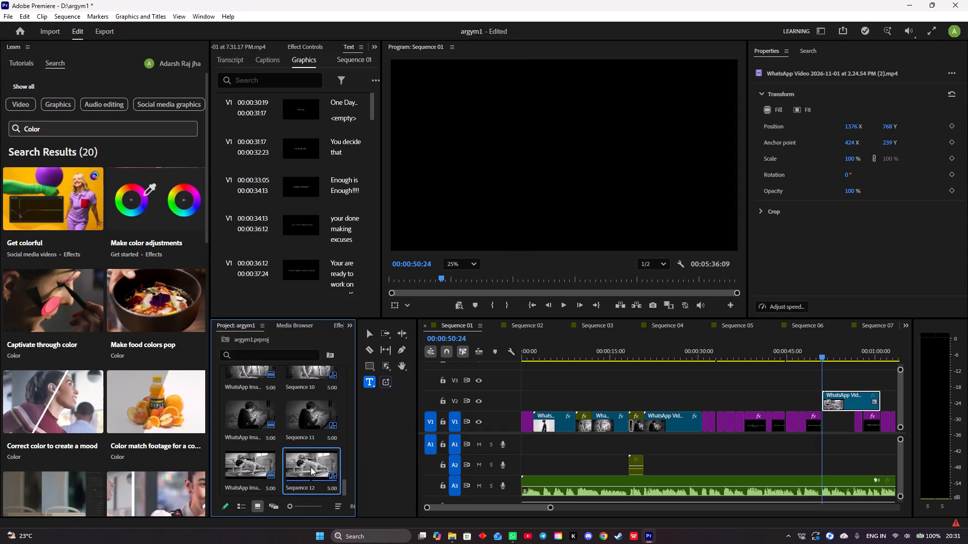
pyautogui.moveTo(311, 467); pyautogui.dragTo(796, 392)
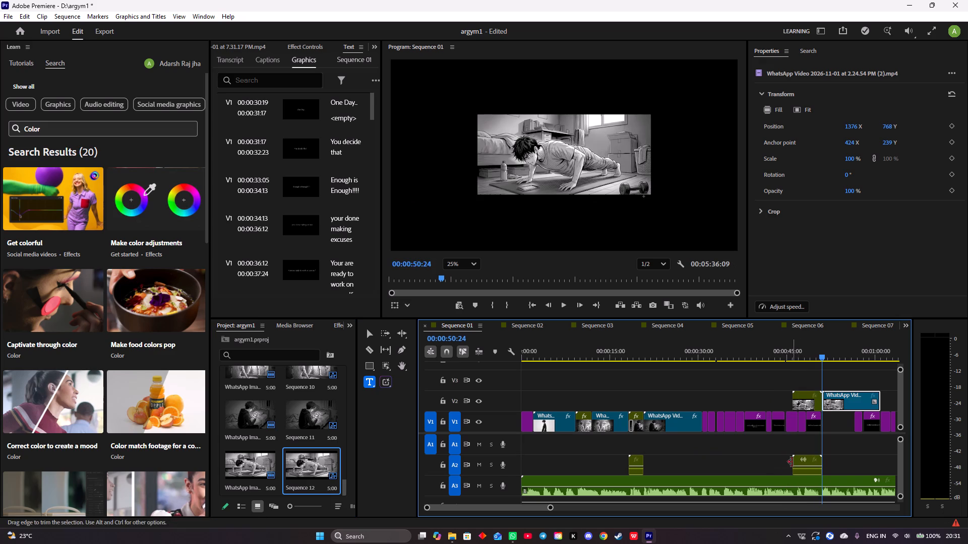
# Unlink the audio of the Sequence 12 clip from its video and delete that audio from track A2.
pyautogui.rightClick(803, 462)
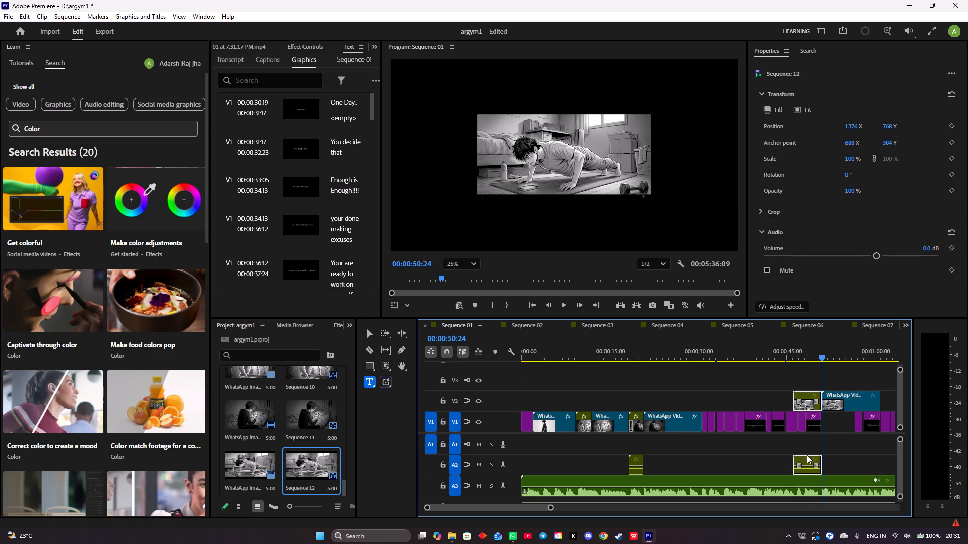
pyautogui.rightClick(807, 455)
pyautogui.click(832, 187)
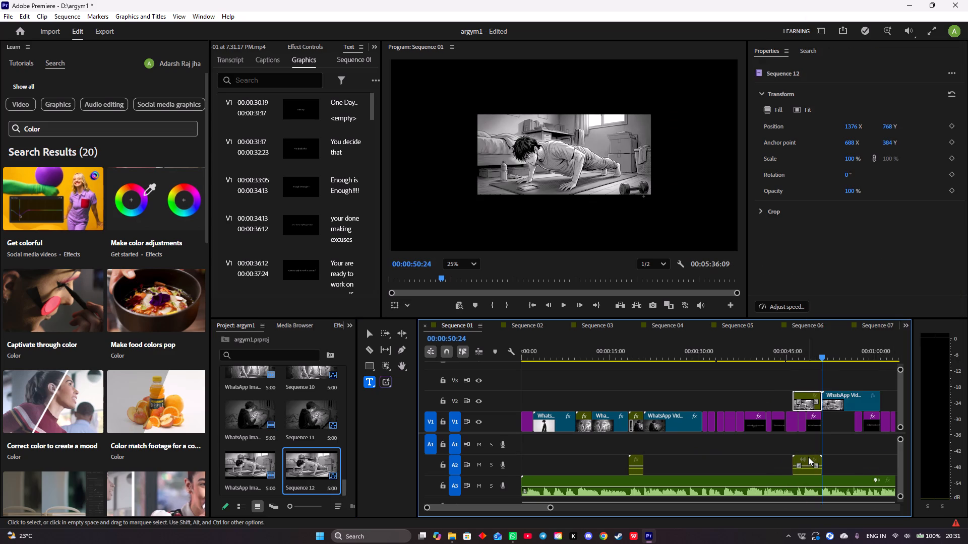
pyautogui.rightClick(808, 459)
pyautogui.click(853, 62)
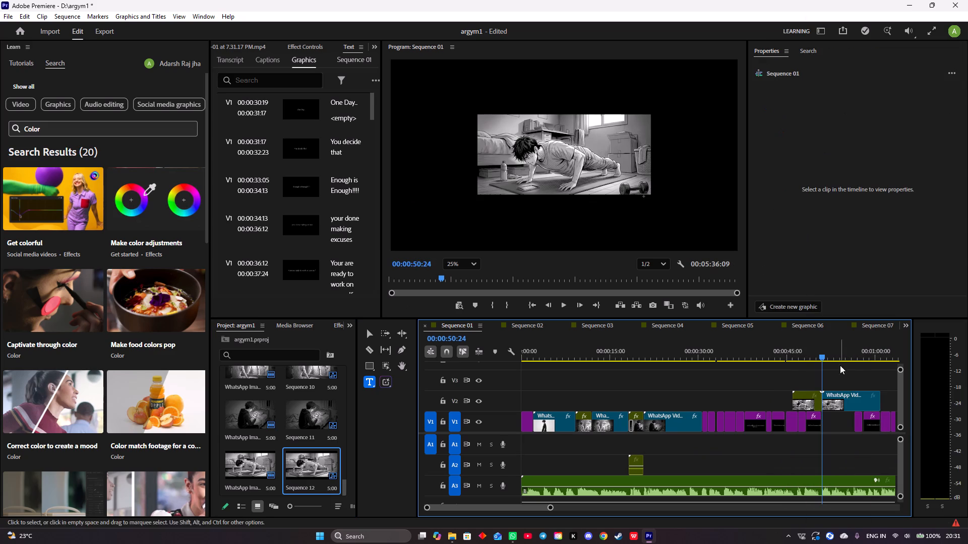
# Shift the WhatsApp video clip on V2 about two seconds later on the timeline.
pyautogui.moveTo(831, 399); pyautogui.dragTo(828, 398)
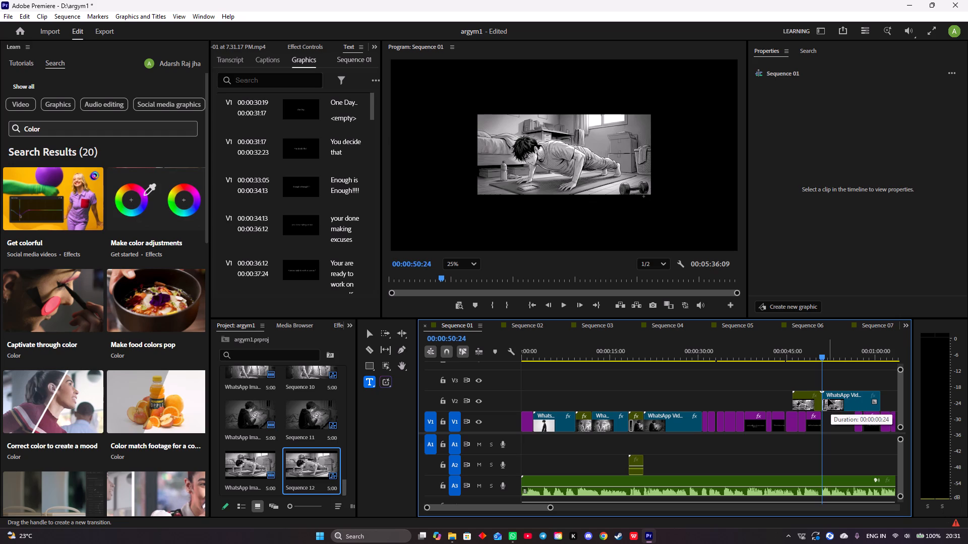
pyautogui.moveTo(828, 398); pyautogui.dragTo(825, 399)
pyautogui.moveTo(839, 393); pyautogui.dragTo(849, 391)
# Trim the Sequence 12 clip on V2 to about two seconds and move it to V1 at 00:00:50:24, after the push-ups title.
pyautogui.moveTo(821, 399); pyautogui.dragTo(813, 398)
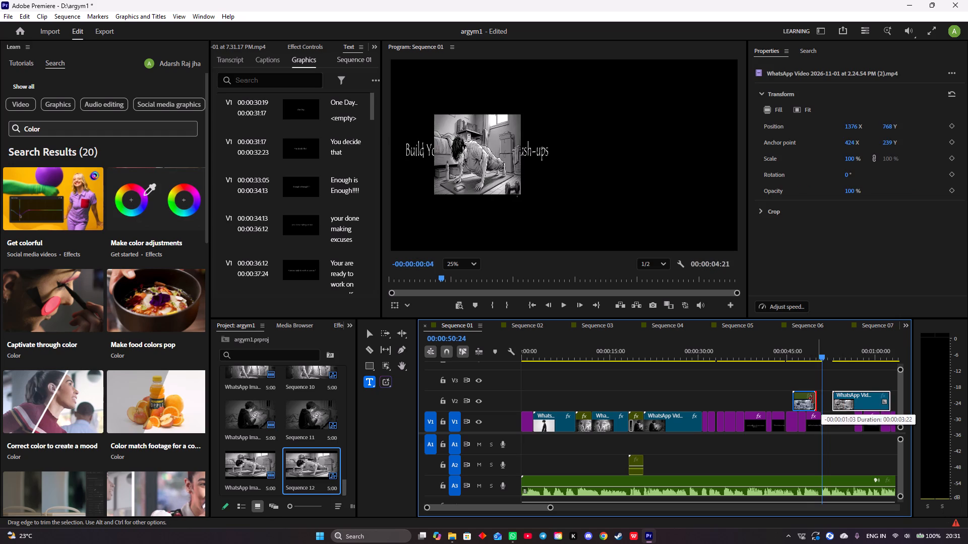
pyautogui.moveTo(813, 398); pyautogui.dragTo(807, 397)
pyautogui.moveTo(799, 400); pyautogui.dragTo(837, 420)
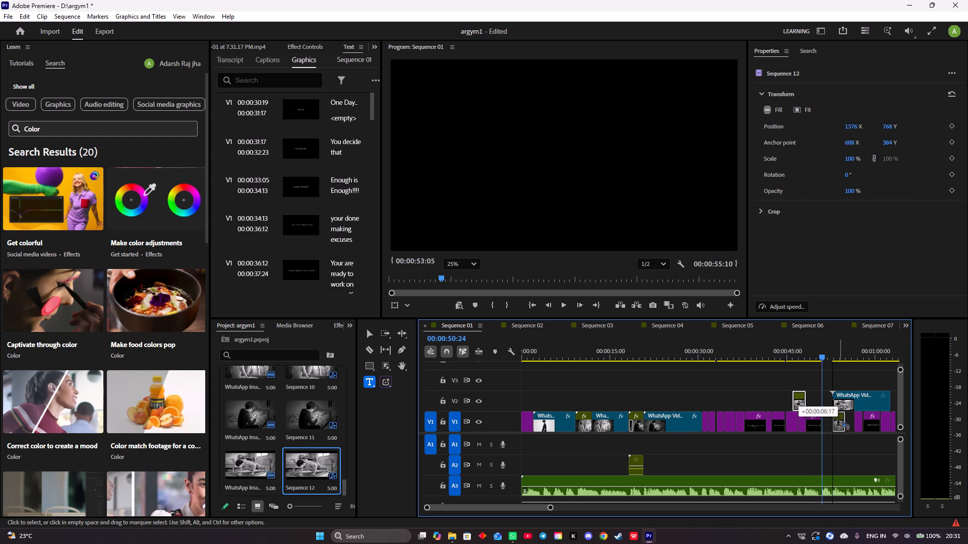
pyautogui.moveTo(837, 420); pyautogui.dragTo(831, 419)
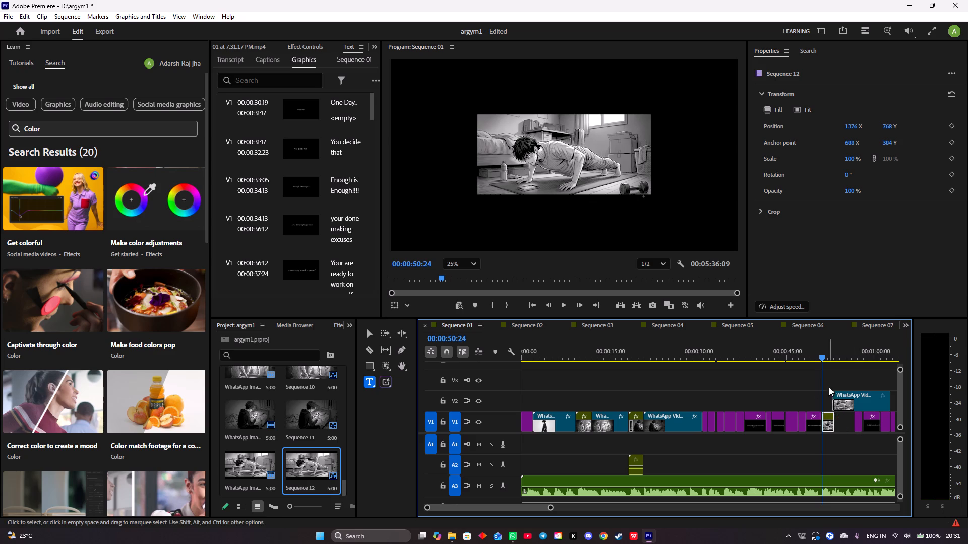
# Scale the Sequence 12 clip at 00:00:50:24 on V1 to fill the frame at 200%.
pyautogui.click(795, 109)
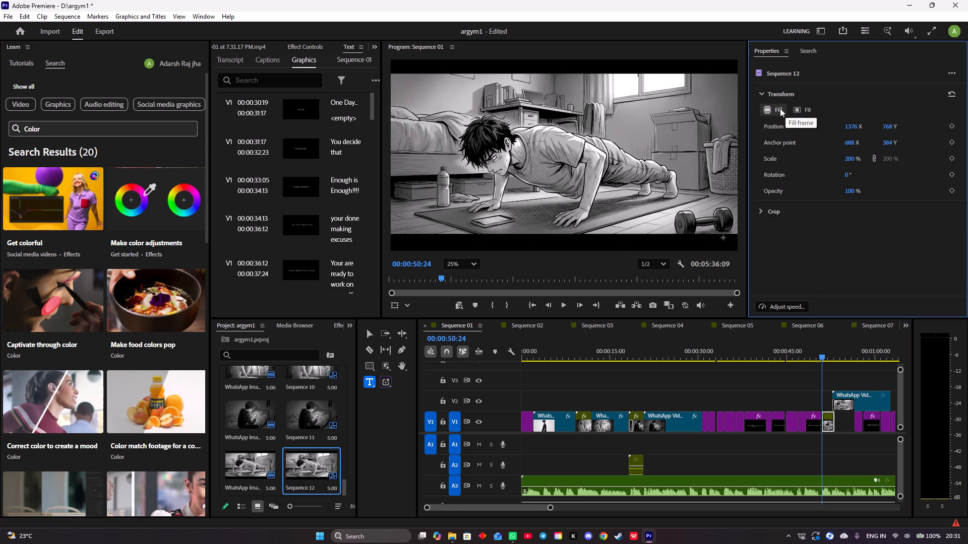
pyautogui.click(777, 108)
# Play back the sequence from 00:00:47:24 to review the "STEP: 01" title and the push-up clips that follow.
pyautogui.moveTo(821, 356); pyautogui.dragTo(803, 354)
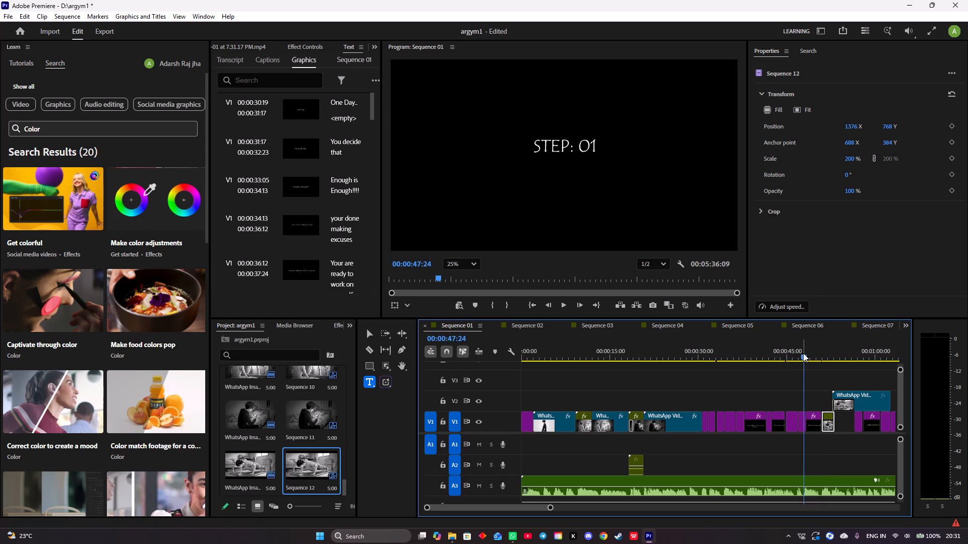
pyautogui.press('space')
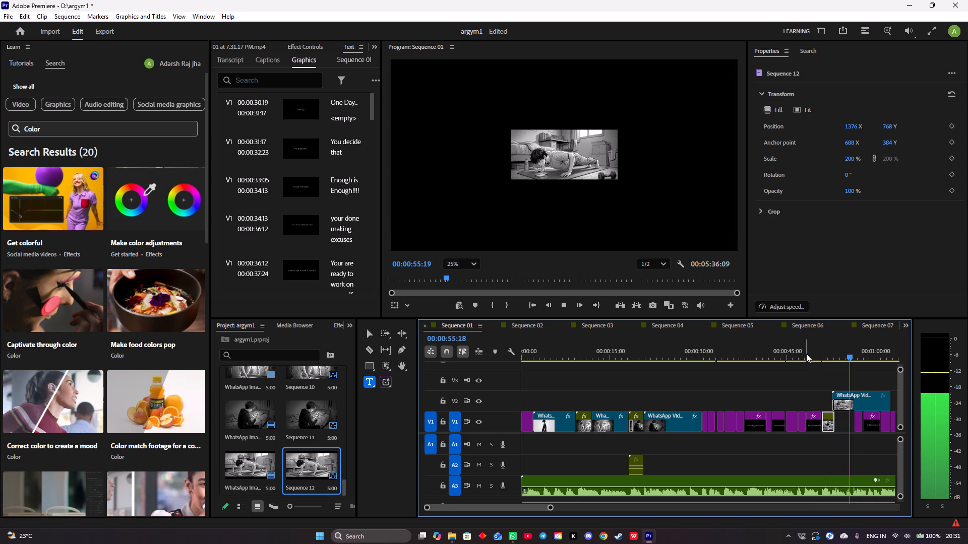
pyautogui.press('space')
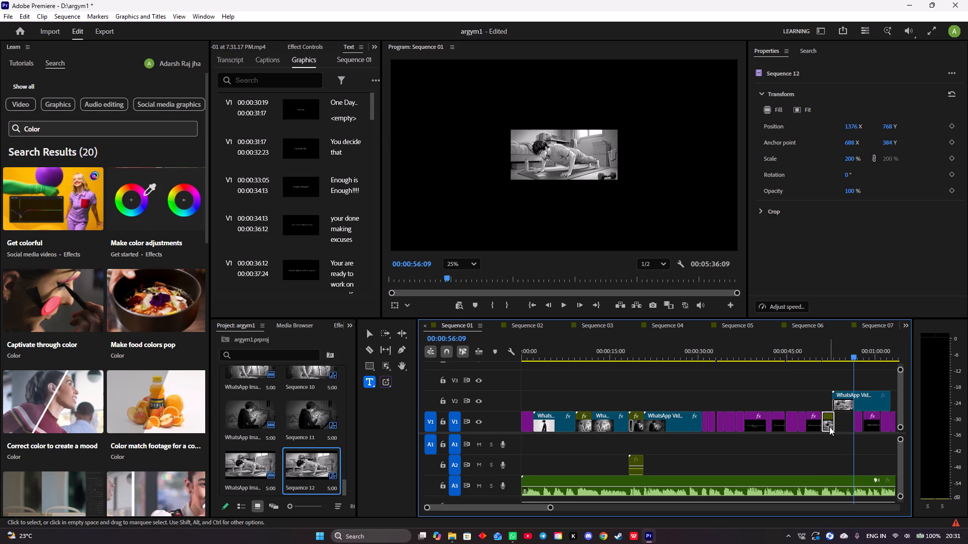
# Extend the end of the Sequence 12 clip on V1 to its full 5-second duration.
pyautogui.click(832, 425)
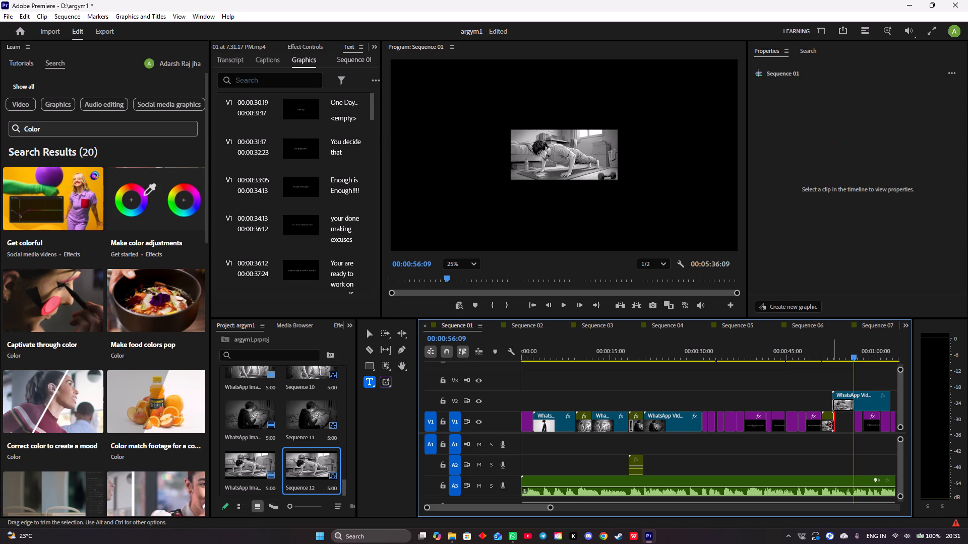
pyautogui.moveTo(835, 426); pyautogui.dragTo(855, 426)
pyautogui.moveTo(850, 425); pyautogui.dragTo(851, 425)
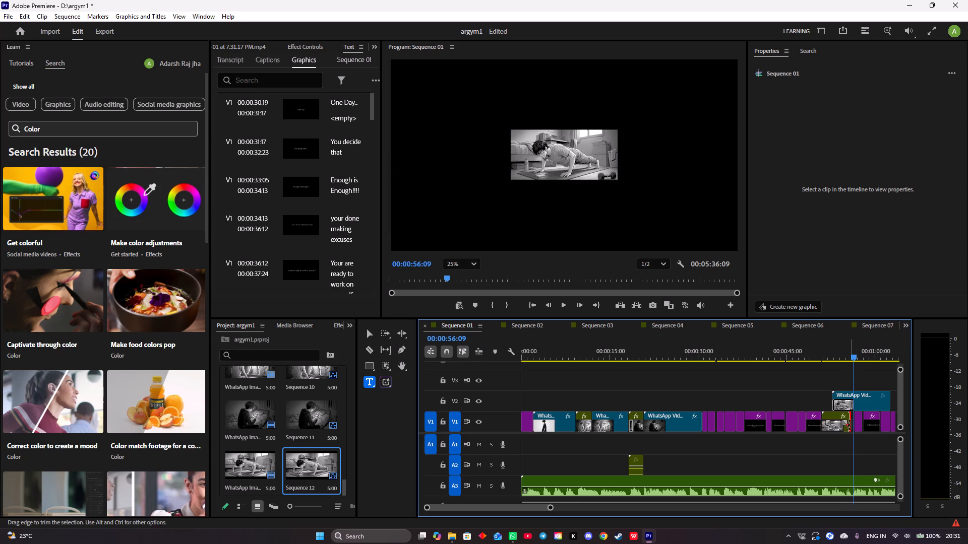
pyautogui.moveTo(851, 425); pyautogui.dragTo(855, 425)
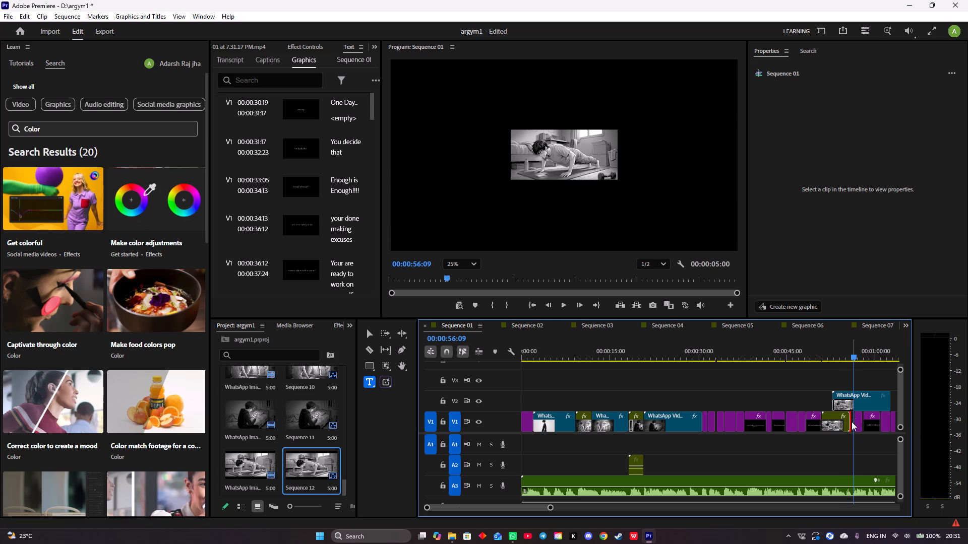
# Move the WhatsApp video clip on V2 to about 00:01:05, where the block of titles on V1 ends.
pyautogui.click(851, 395)
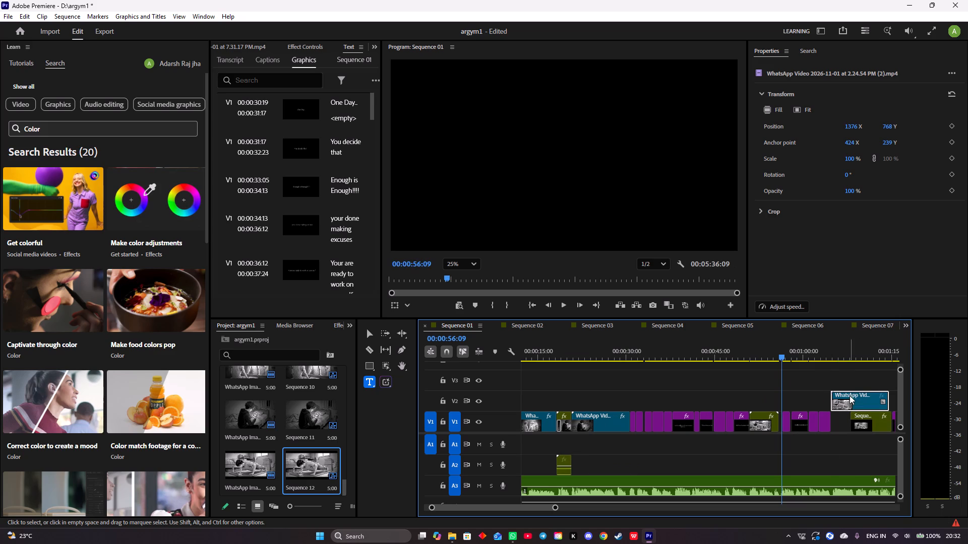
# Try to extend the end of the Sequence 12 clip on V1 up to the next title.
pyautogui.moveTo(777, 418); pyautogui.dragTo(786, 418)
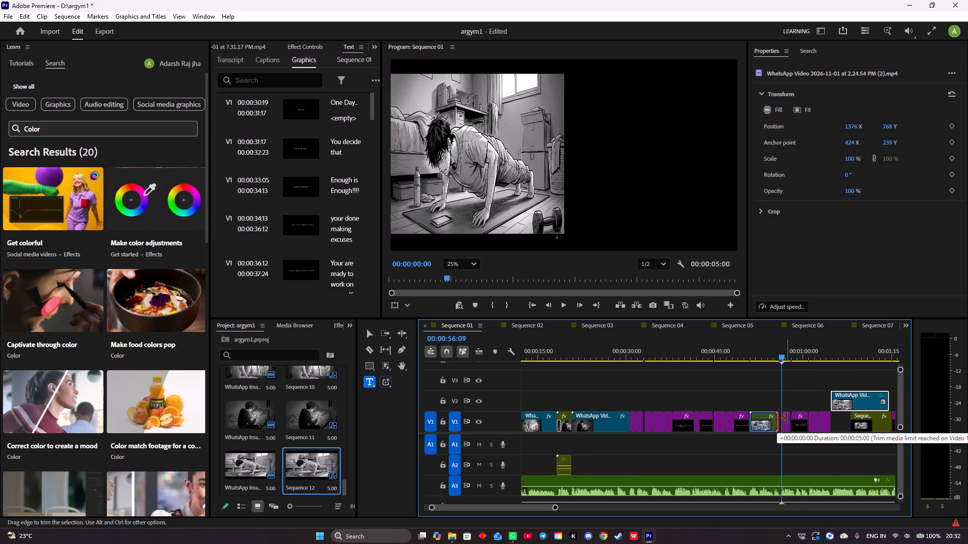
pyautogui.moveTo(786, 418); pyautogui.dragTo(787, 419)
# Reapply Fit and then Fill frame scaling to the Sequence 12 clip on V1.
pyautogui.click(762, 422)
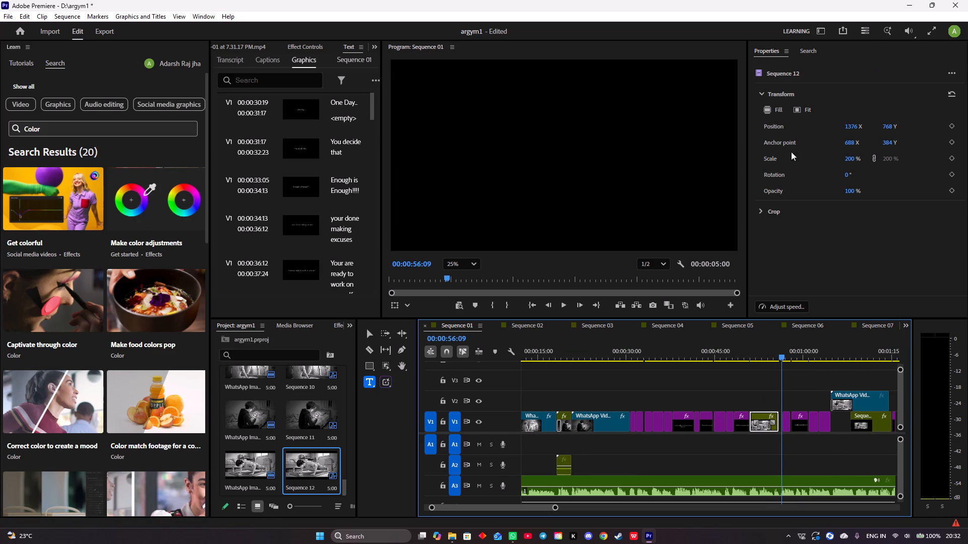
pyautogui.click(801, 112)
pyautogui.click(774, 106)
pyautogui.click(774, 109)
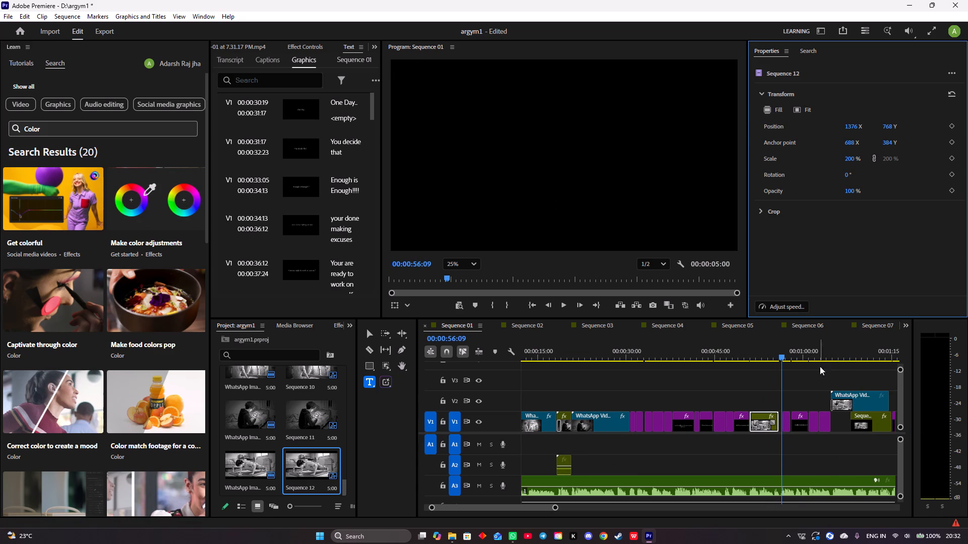
# Play back from about 00:00:46 through Sequence 12 to the "Push-ups primarily train your" title to check the timing.
pyautogui.moveTo(780, 357); pyautogui.dragTo(747, 356)
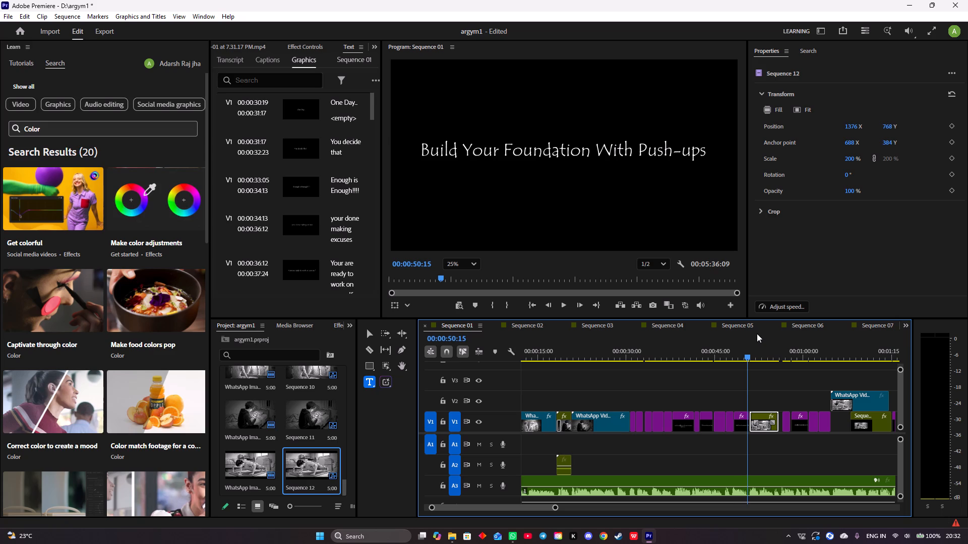
pyautogui.press('space')
pyautogui.press('space')
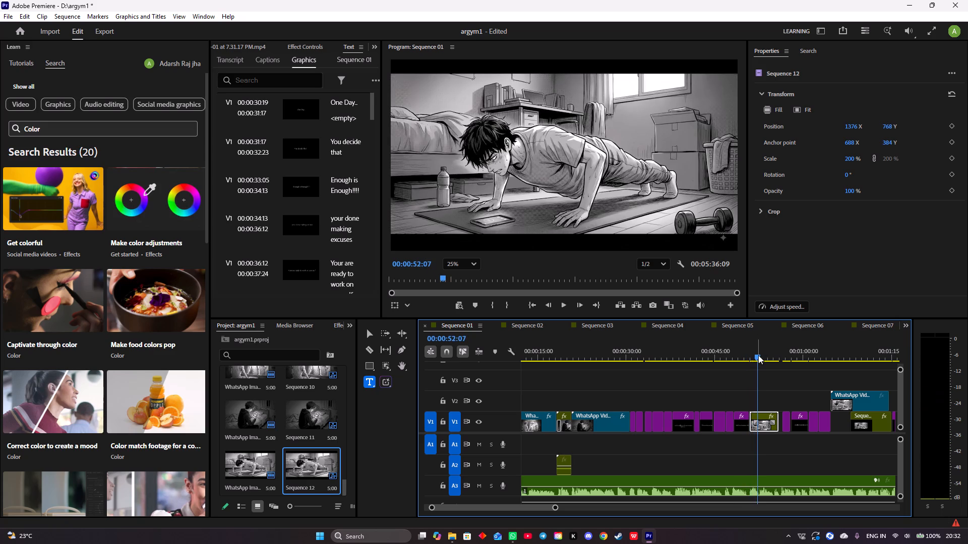
pyautogui.moveTo(758, 355); pyautogui.dragTo(723, 355)
pyautogui.press('space')
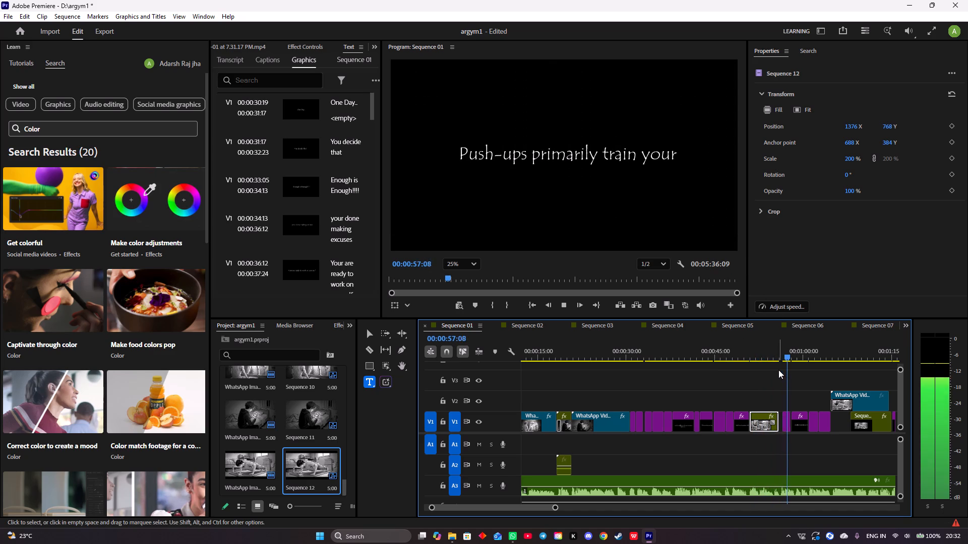
pyautogui.press('space')
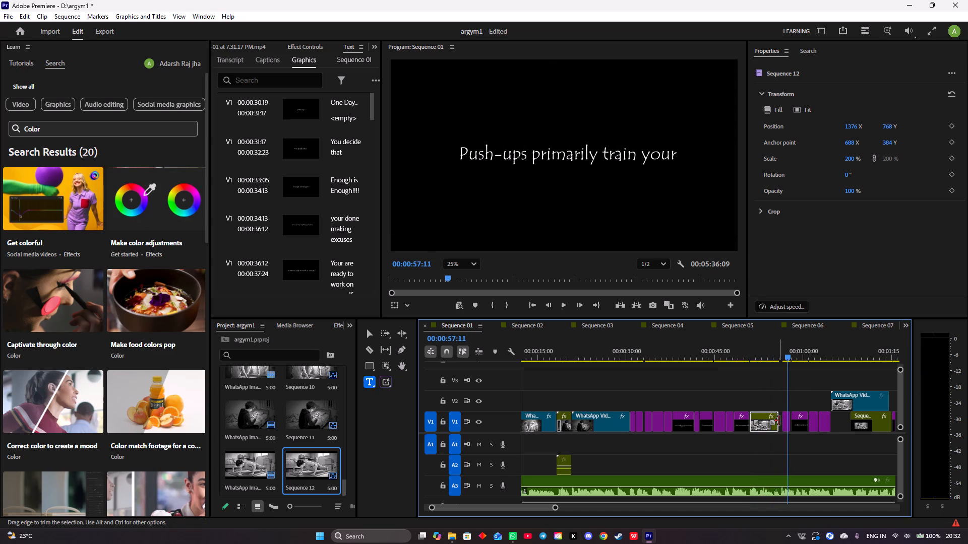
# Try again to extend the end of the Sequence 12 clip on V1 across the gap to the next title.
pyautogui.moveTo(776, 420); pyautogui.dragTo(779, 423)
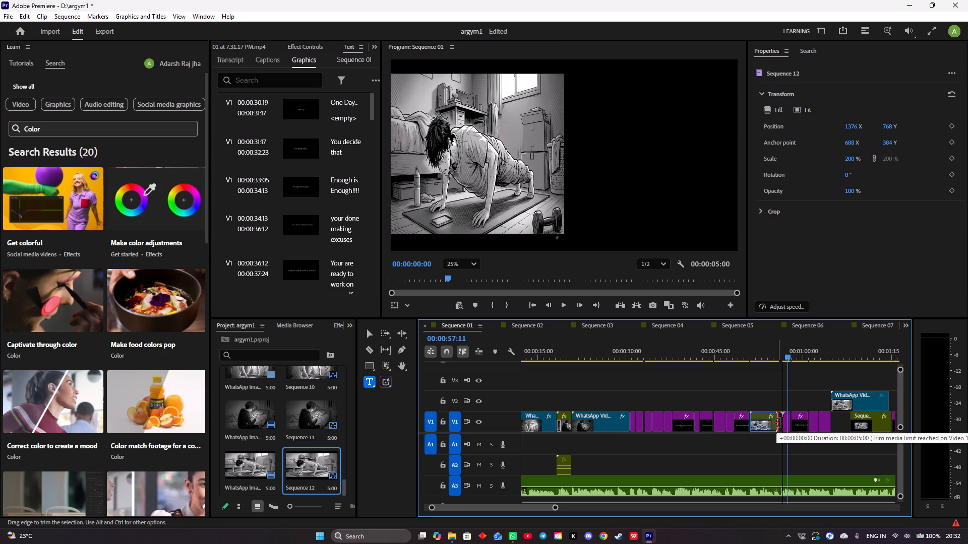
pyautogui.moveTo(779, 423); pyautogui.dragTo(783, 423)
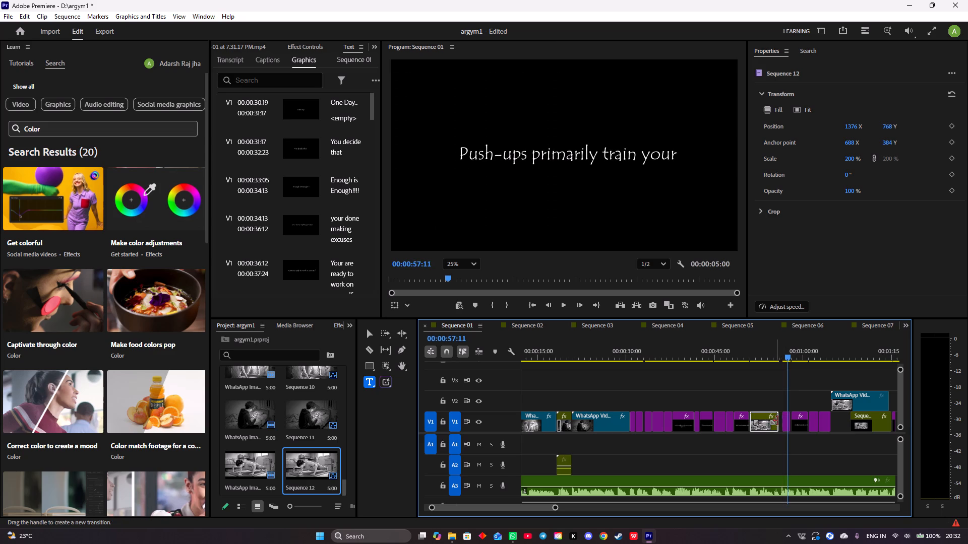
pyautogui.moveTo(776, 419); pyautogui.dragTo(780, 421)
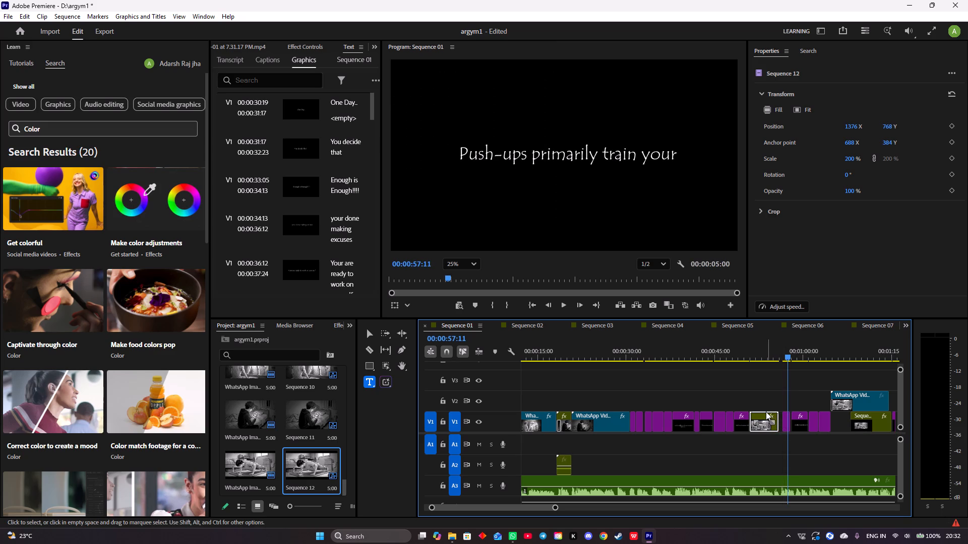
# Add another copy of Sequence 12 from the project to V2 at about 00:00:48.
pyautogui.moveTo(305, 461); pyautogui.dragTo(306, 460)
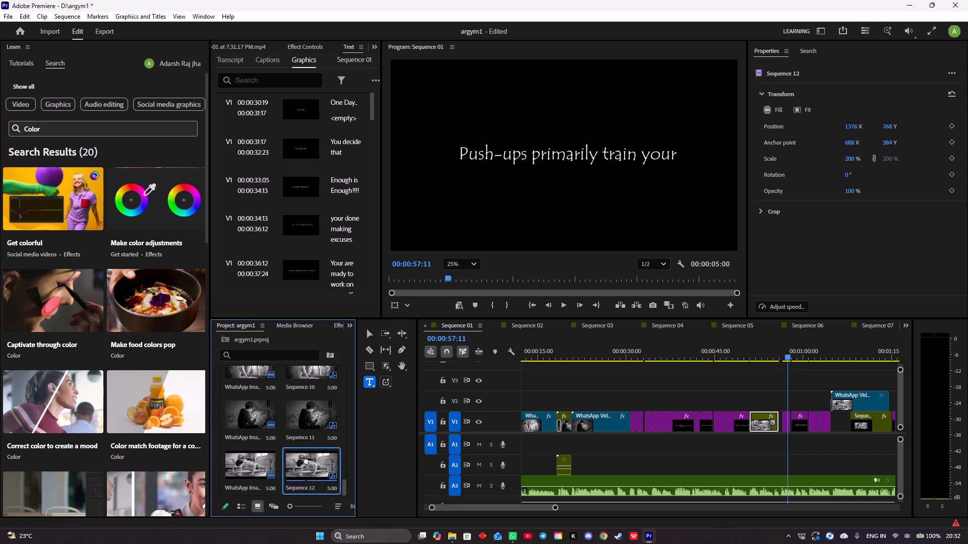
pyautogui.moveTo(306, 460); pyautogui.dragTo(729, 400)
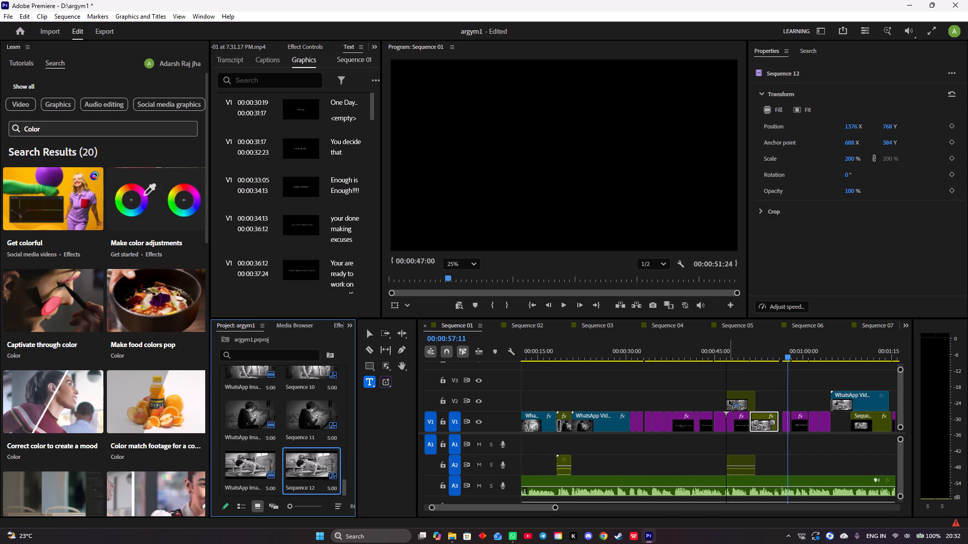
pyautogui.moveTo(729, 400); pyautogui.dragTo(731, 400)
# Unlink the new Sequence 12 clip and delete its audio part from A2.
pyautogui.rightClick(753, 458)
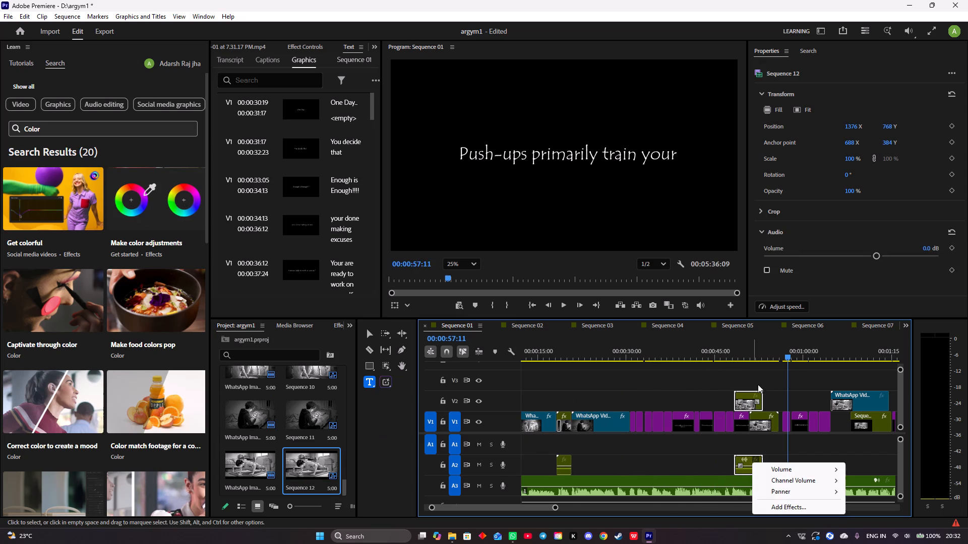
pyautogui.rightClick(743, 462)
pyautogui.rightClick(740, 456)
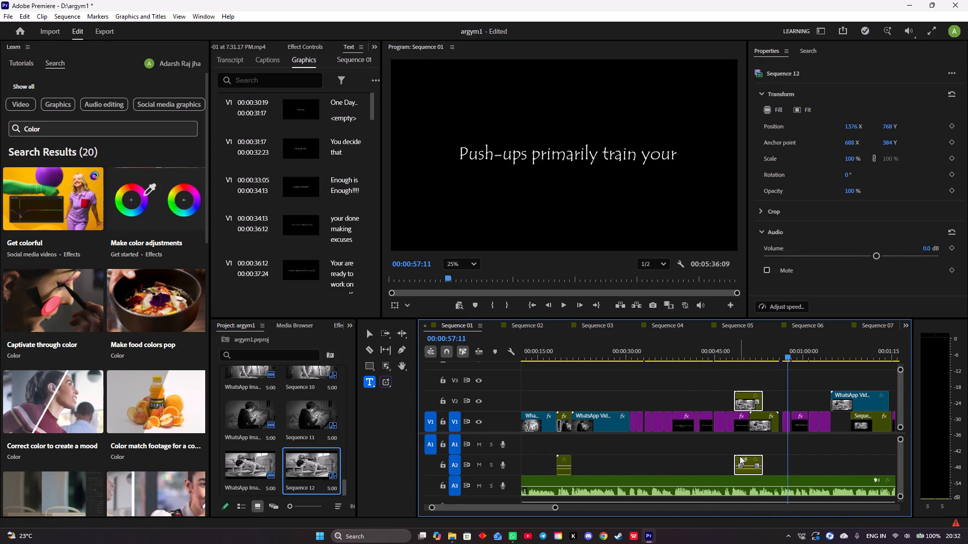
pyautogui.click(786, 191)
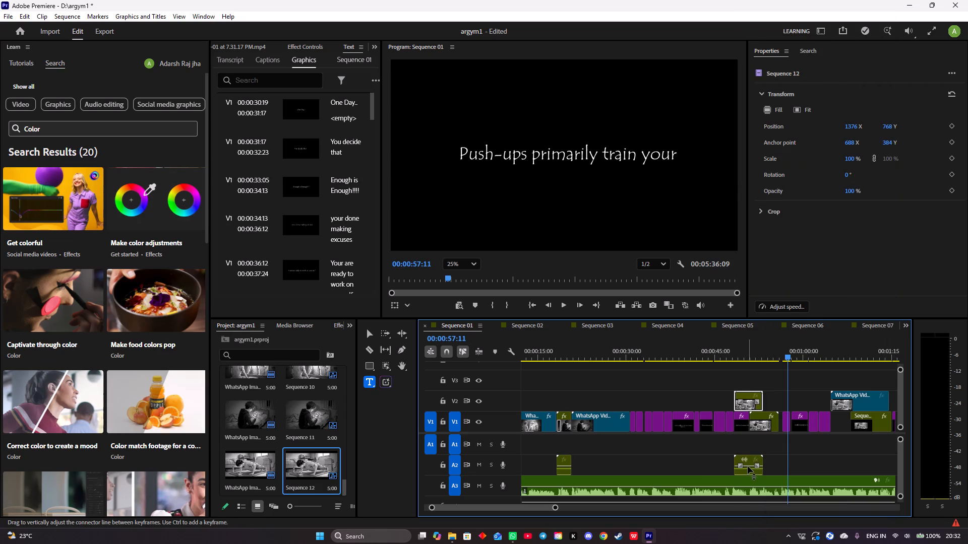
pyautogui.rightClick(747, 466)
pyautogui.click(778, 67)
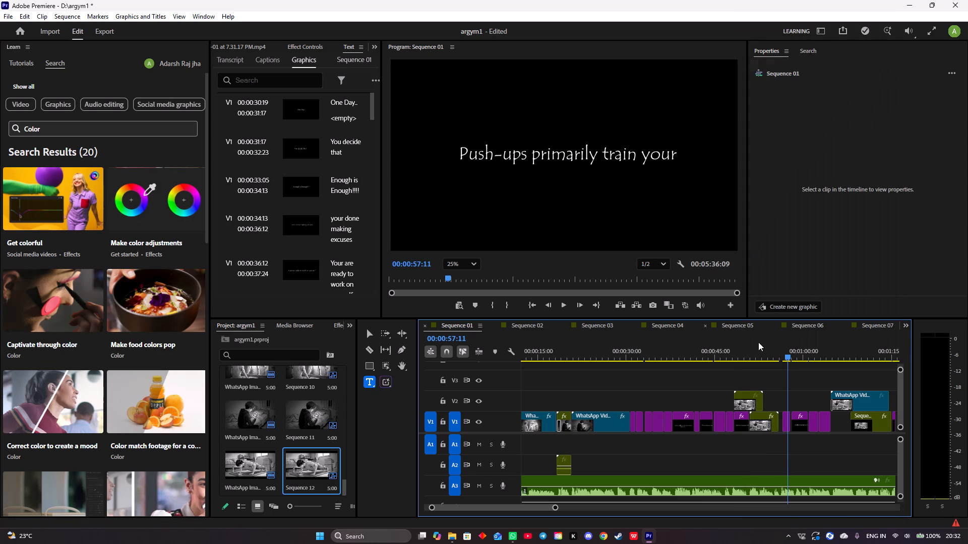
# Trim the new Sequence 12 clip to about one second and move it into the V1 gap before the "Push-ups primarily train your" title.
pyautogui.moveTo(761, 401); pyautogui.dragTo(761, 401)
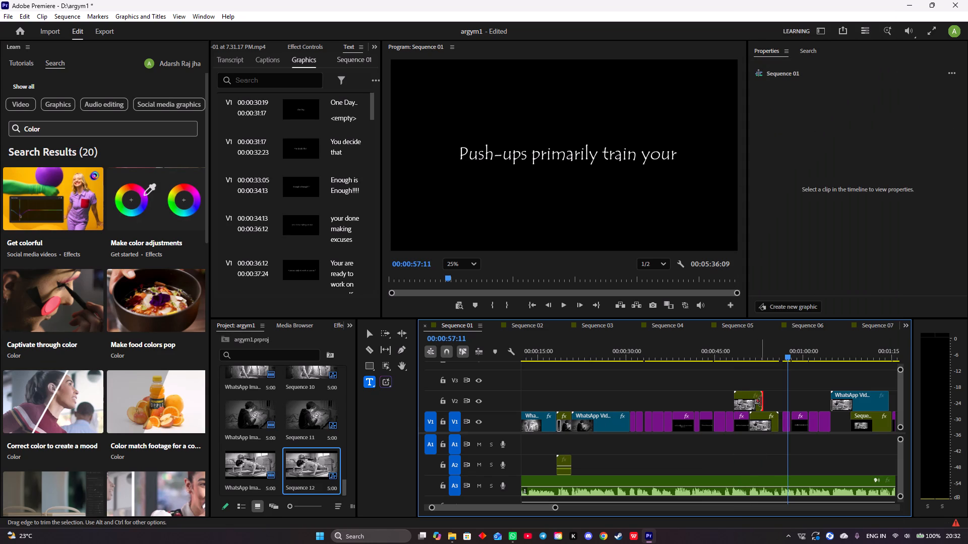
pyautogui.moveTo(761, 401); pyautogui.dragTo(739, 399)
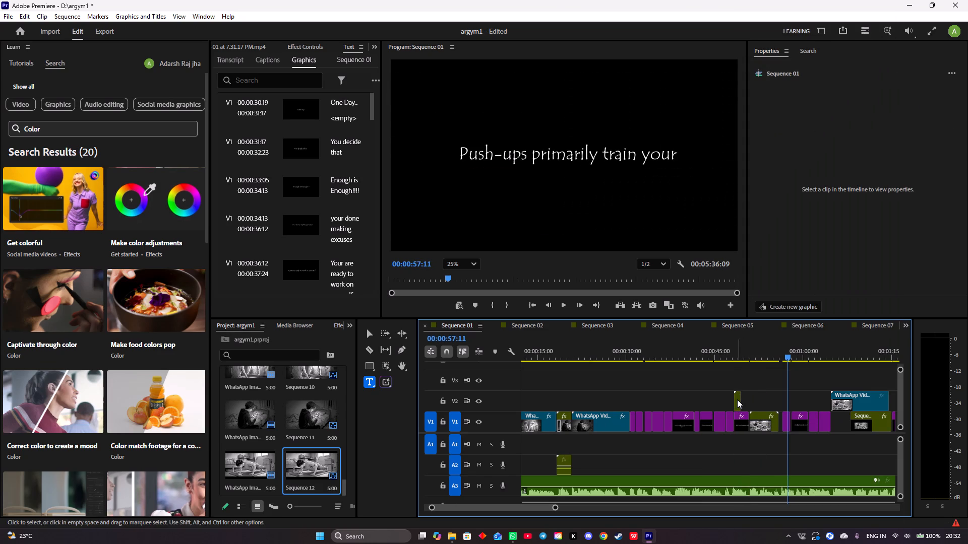
pyautogui.moveTo(738, 398); pyautogui.dragTo(779, 416)
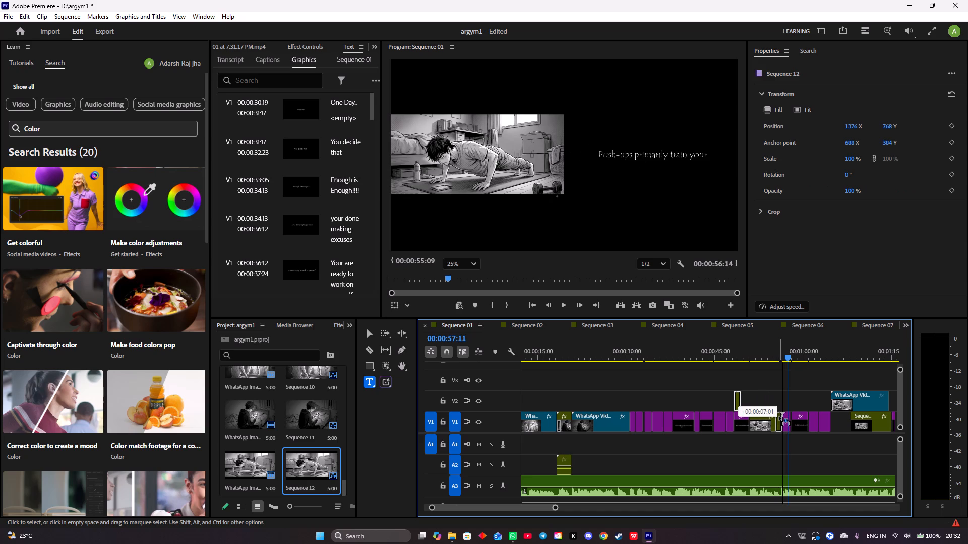
pyautogui.moveTo(779, 416); pyautogui.dragTo(779, 417)
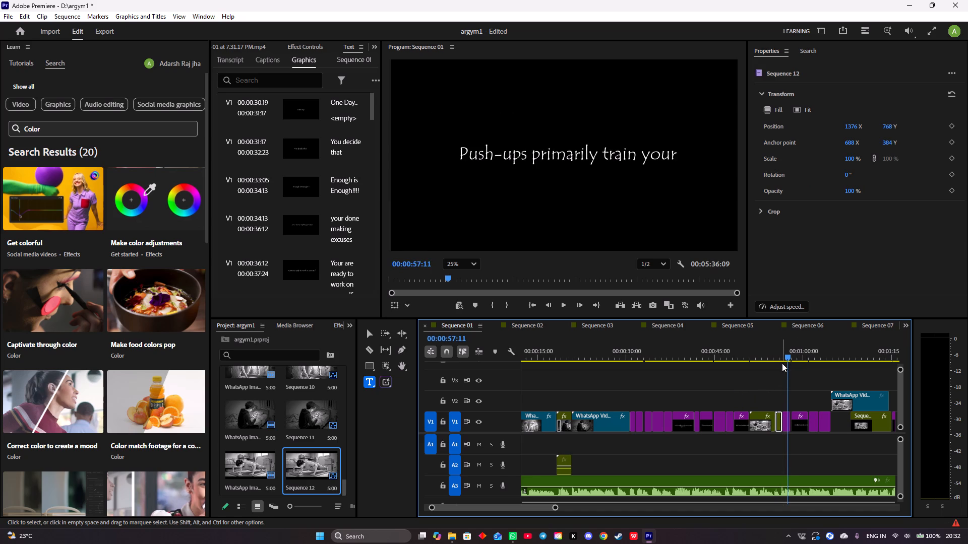
# Play back from about 00:00:48 to 00:00:56:01 to review the added Sequence 12 clip.
pyautogui.moveTo(788, 355); pyautogui.dragTo(731, 350)
pyautogui.press('space')
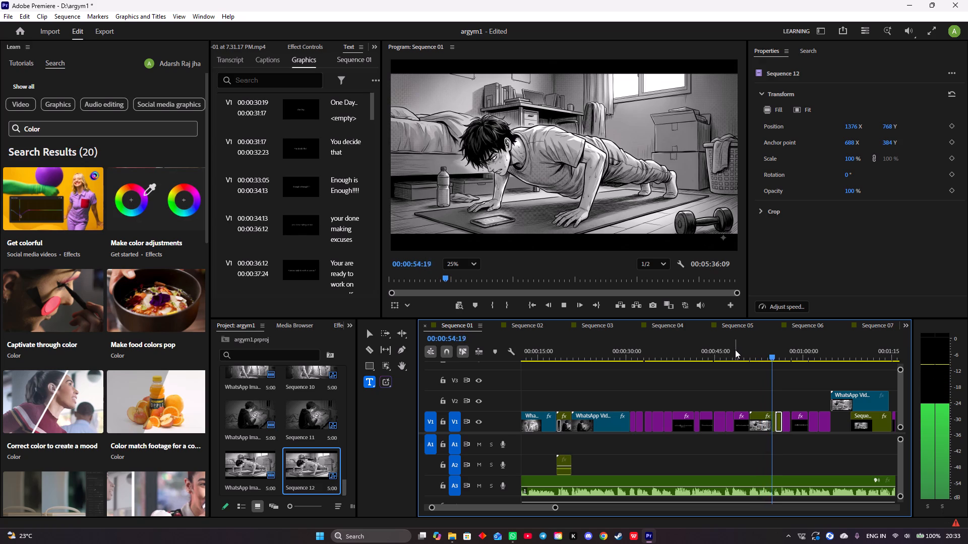
pyautogui.press('space')
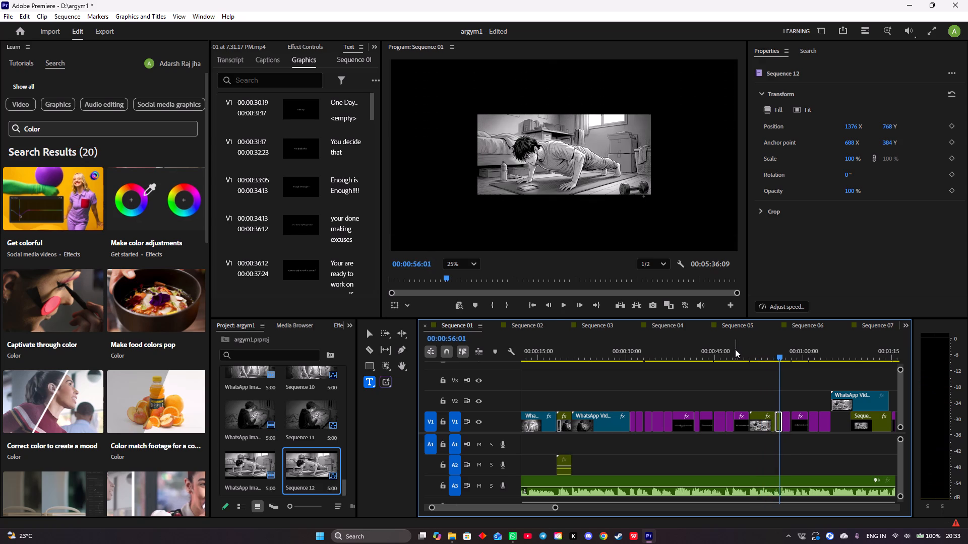
# Scale the short Sequence 12 clip before the "Push-ups primarily train your" title to 200% so it fills the frame.
pyautogui.click(778, 426)
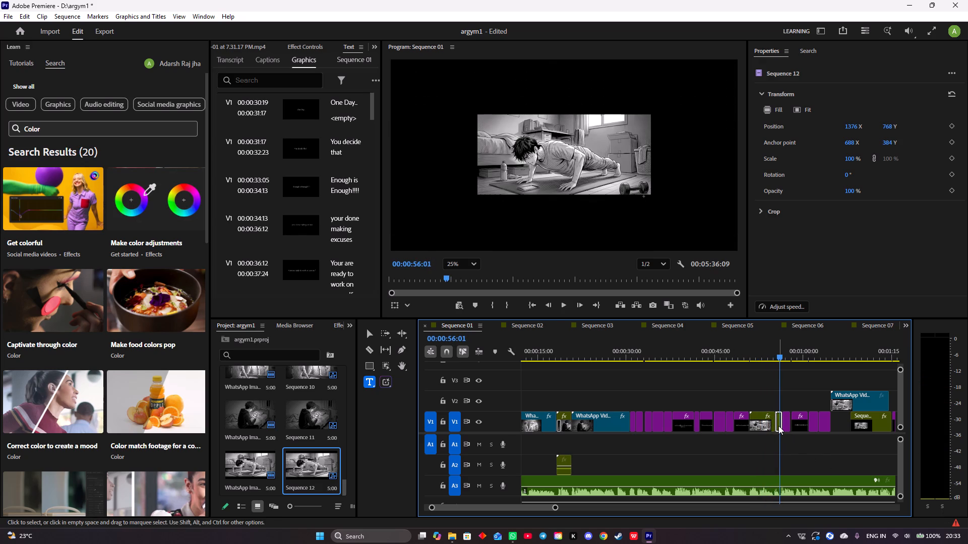
pyautogui.click(793, 107)
pyautogui.click(776, 105)
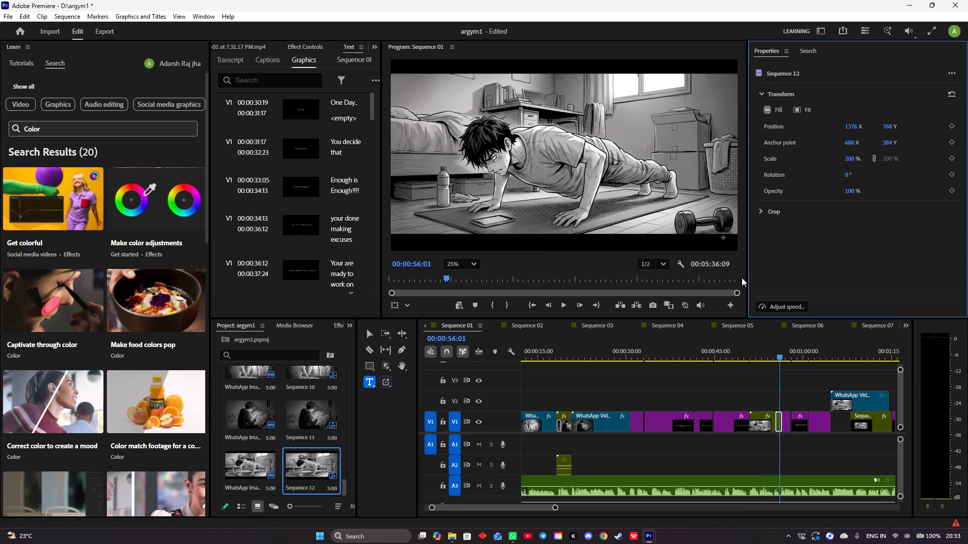
# Play back from 00:00:52:02 to 00:01:07:02 to review the push-up clips and titles.
pyautogui.moveTo(778, 356); pyautogui.dragTo(755, 351)
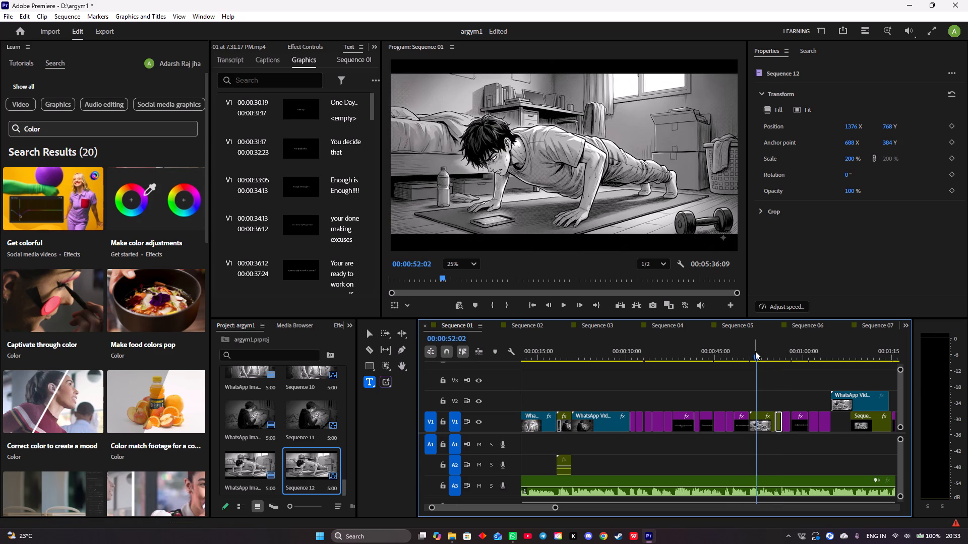
pyautogui.press('space')
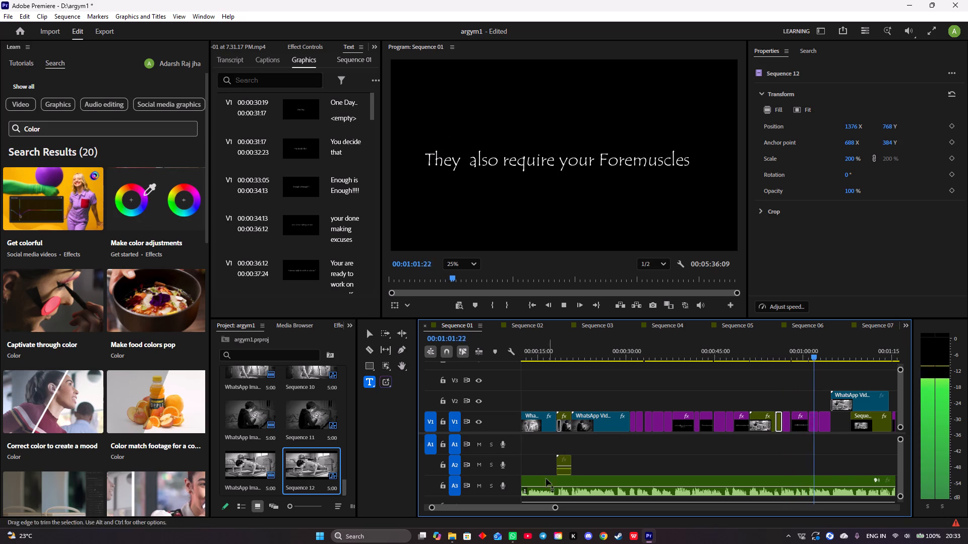
pyautogui.moveTo(523, 507); pyautogui.dragTo(549, 508)
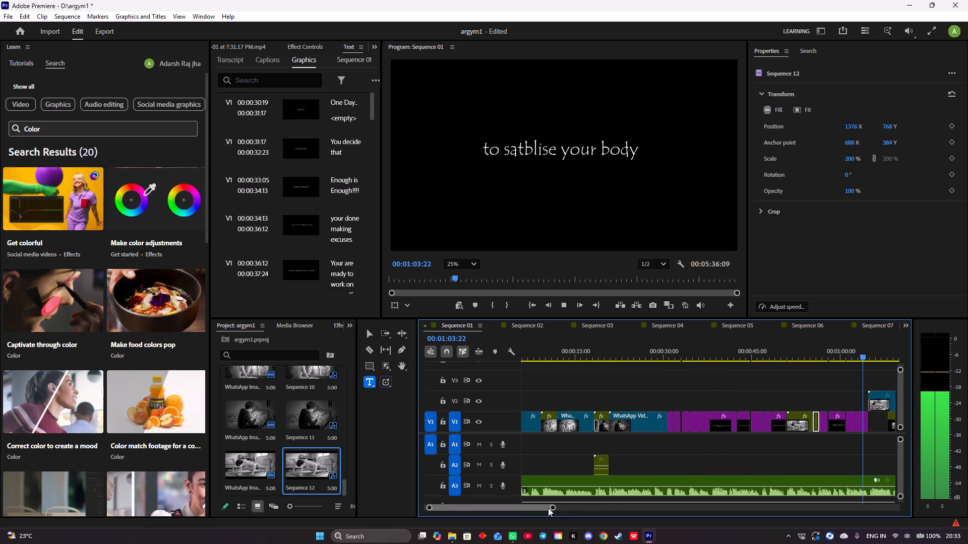
pyautogui.moveTo(548, 508); pyautogui.dragTo(558, 508)
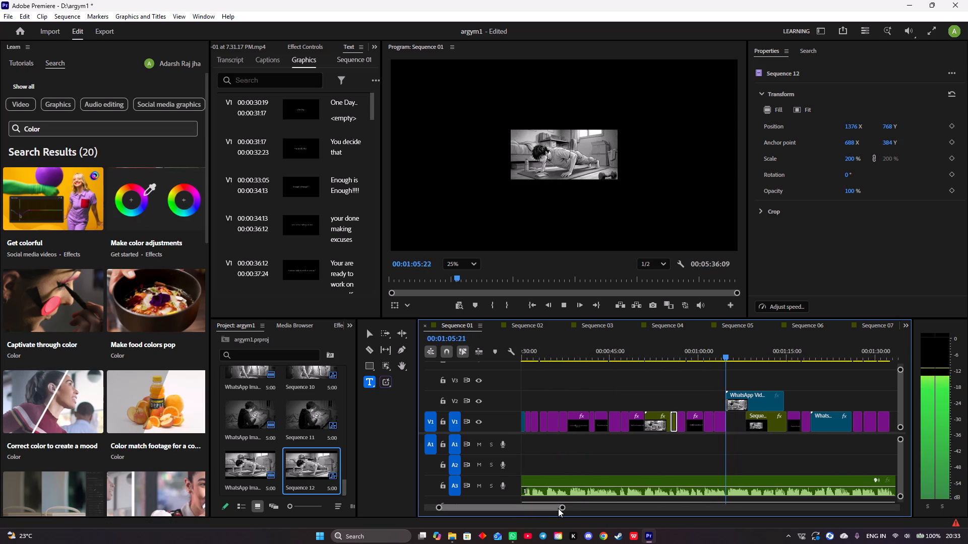
pyautogui.press('space')
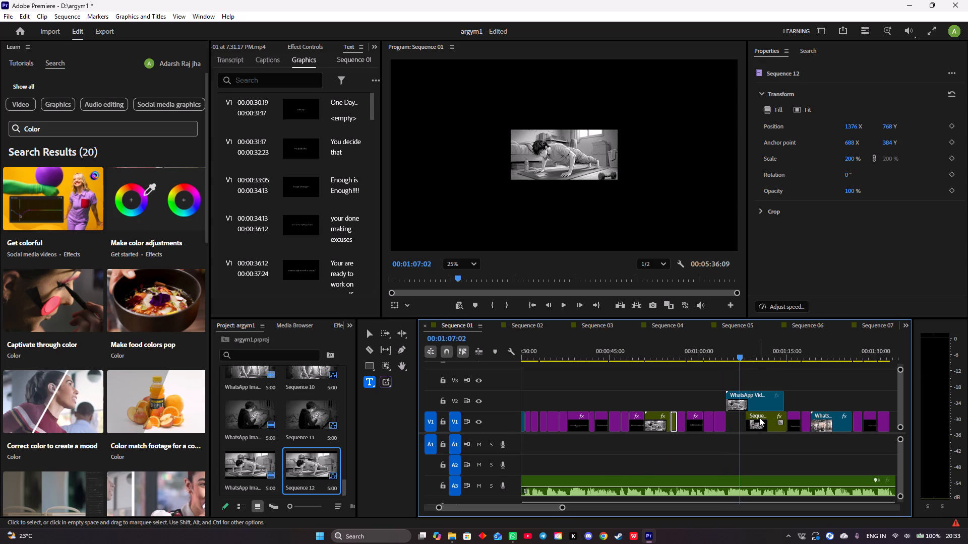
# Remove the Sequence 04 clip from V1 and move the WhatsApp push-up video from V2 into its place at about 00:01:05.
pyautogui.moveTo(760, 419); pyautogui.dragTo(766, 418)
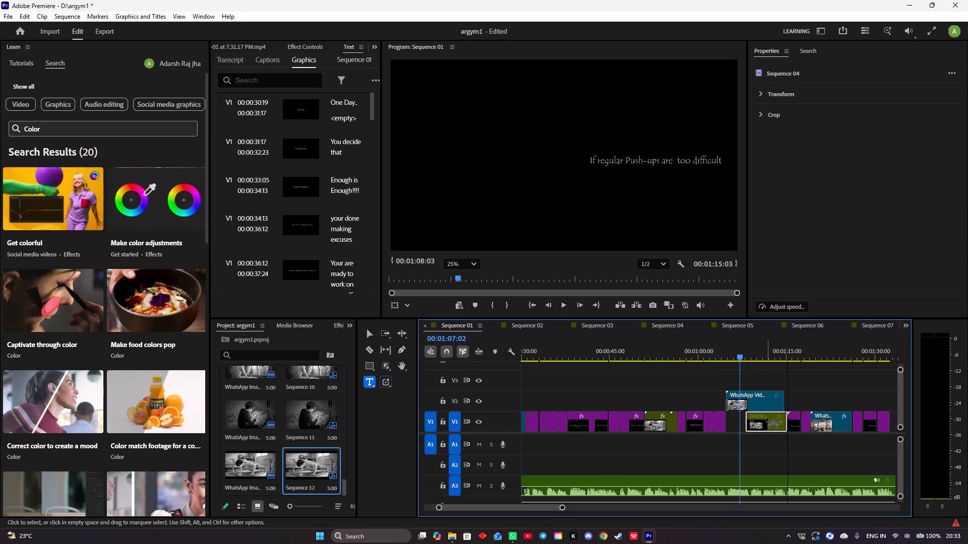
pyautogui.moveTo(766, 418); pyautogui.dragTo(802, 399)
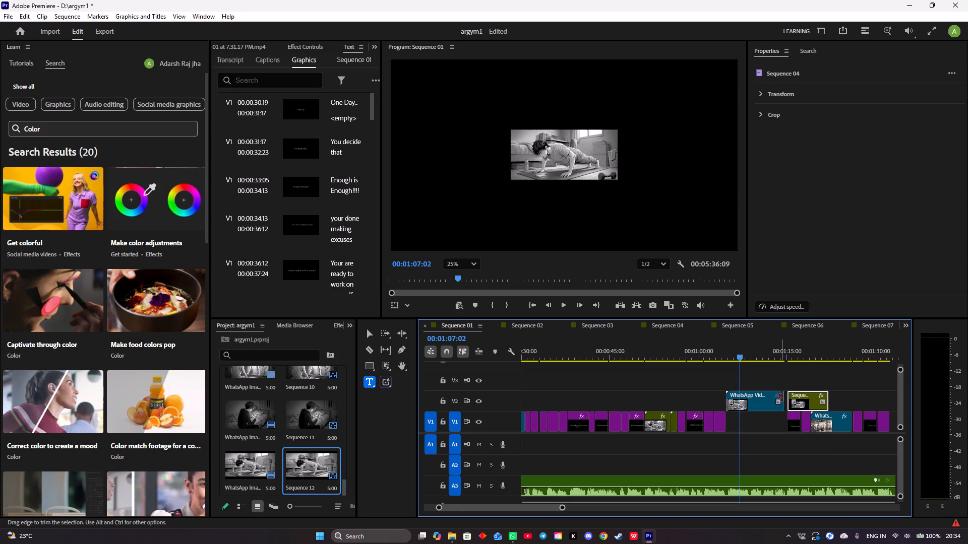
# Move the WhatsApp push-up video from V2 straight down into the V1 gap starting at 00:01:04:19.
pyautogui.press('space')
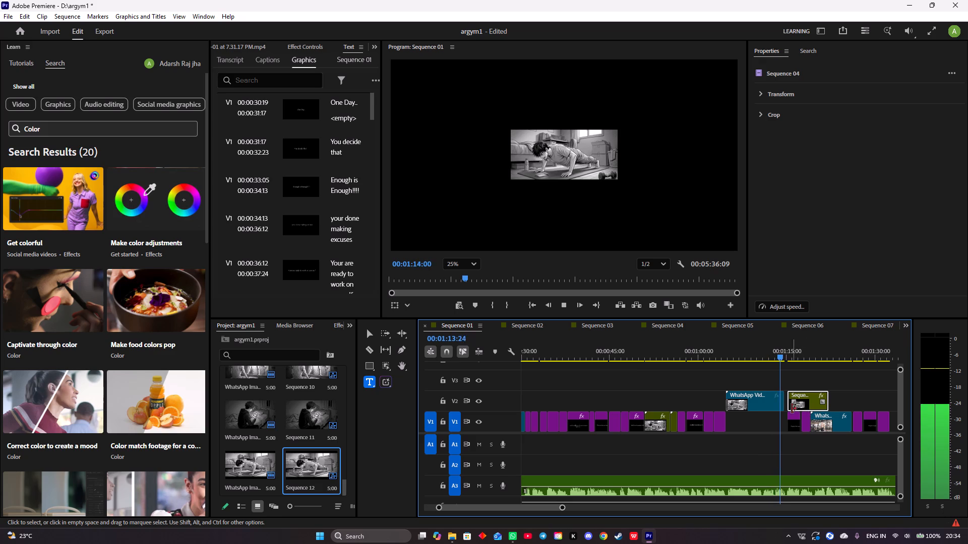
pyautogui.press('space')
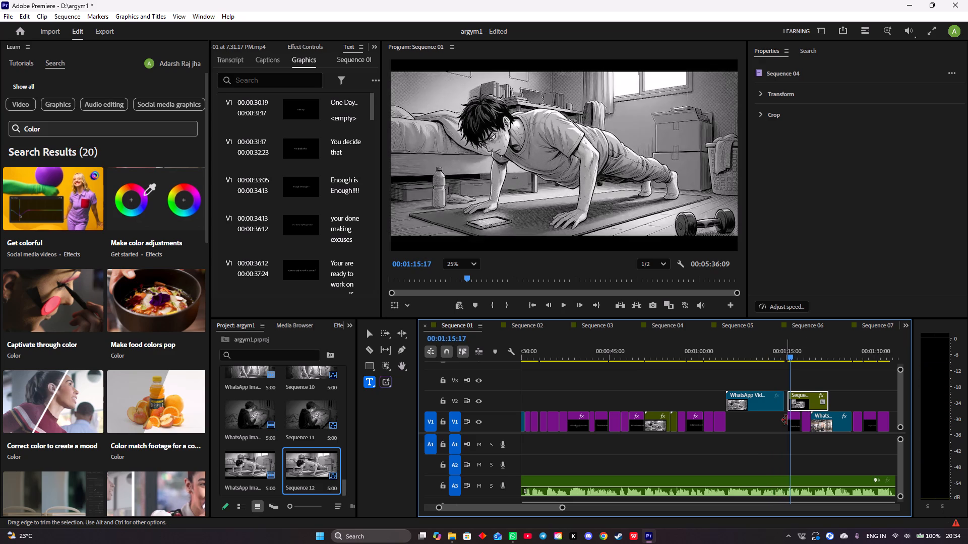
pyautogui.moveTo(752, 393); pyautogui.dragTo(753, 400)
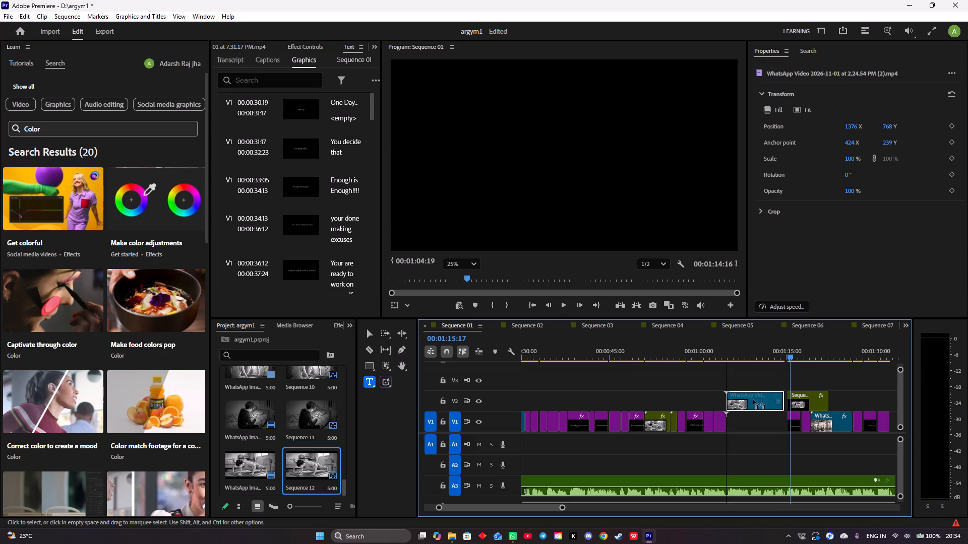
pyautogui.moveTo(753, 400); pyautogui.dragTo(752, 420)
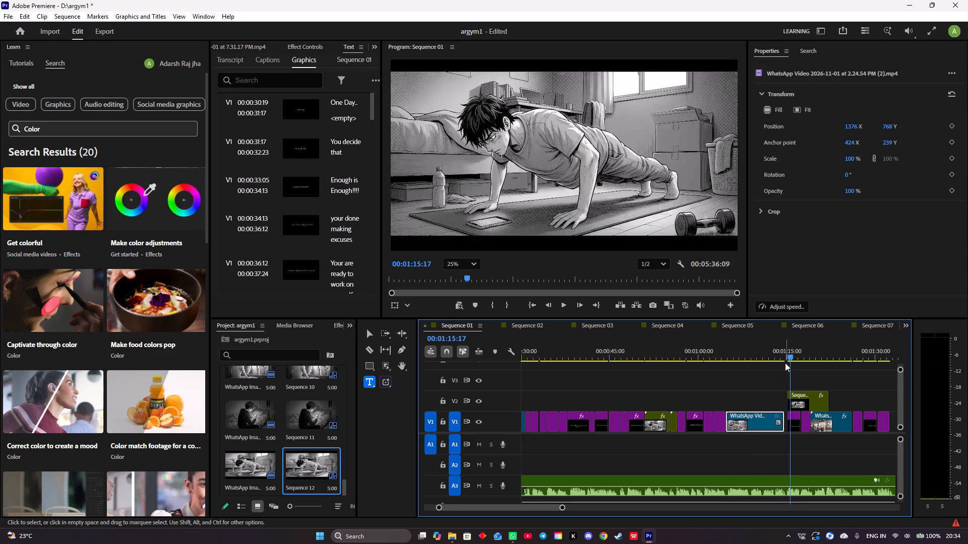
# Remove the Sequence 04 push-up clip from V2 at about 00:01:15, above the title and the following WhatsApp clip.
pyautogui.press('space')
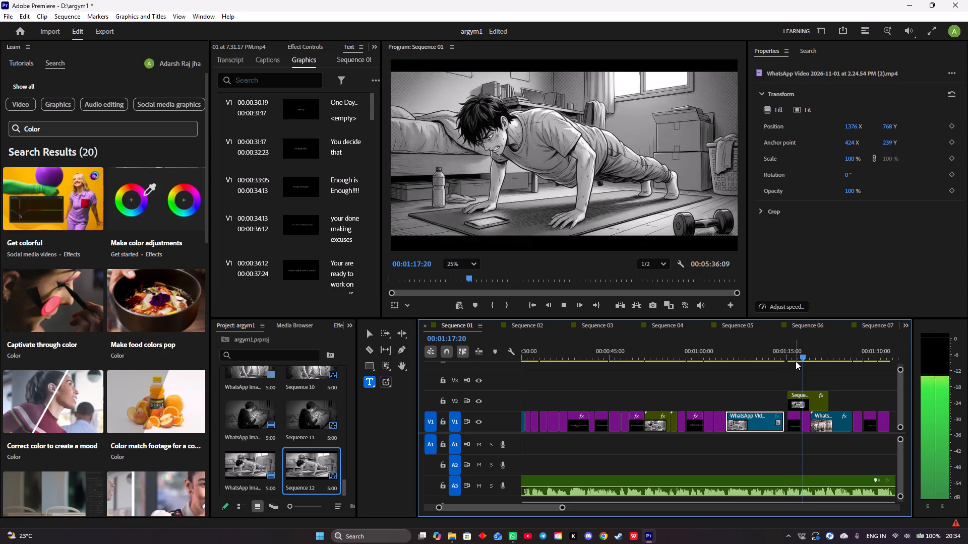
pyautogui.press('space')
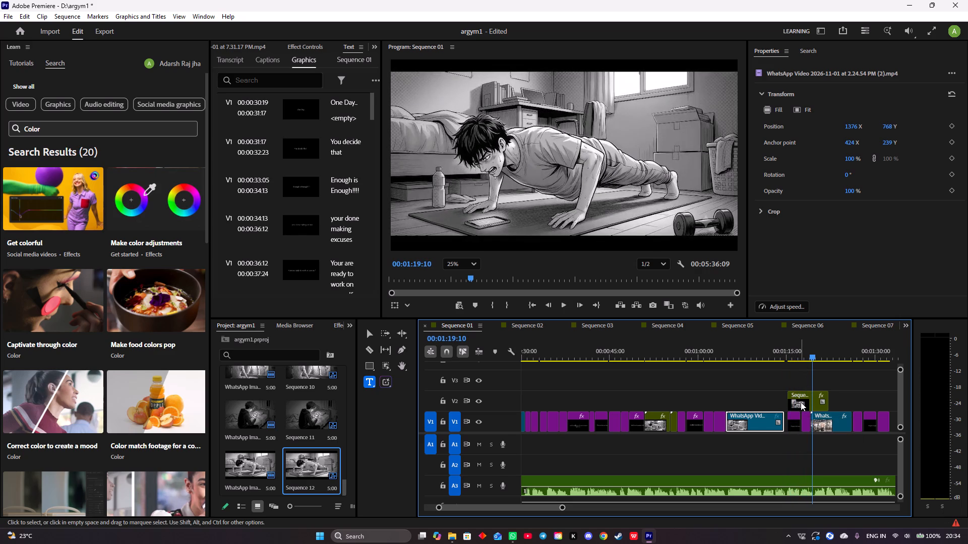
pyautogui.rightClick(801, 402)
pyautogui.click(828, 29)
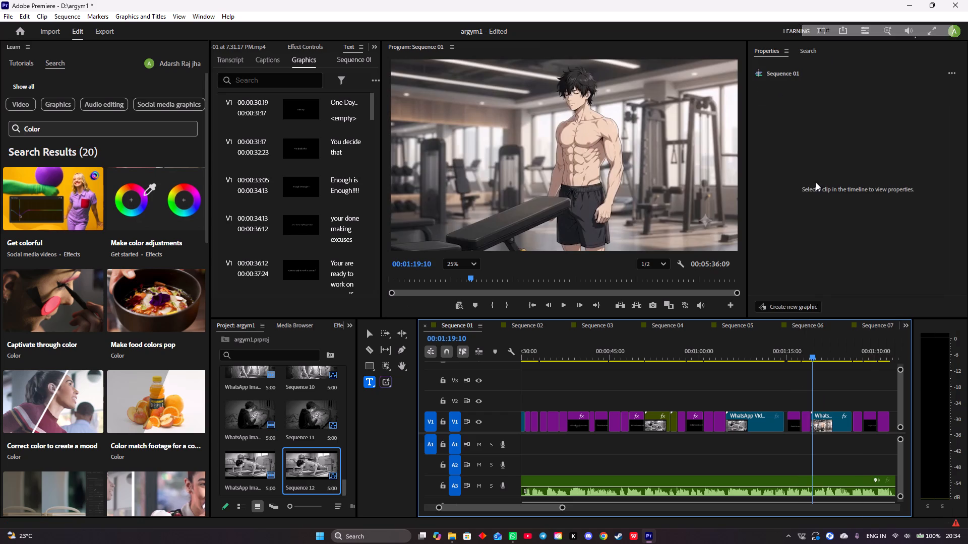
# Scale the WhatsApp push-up video following the "to satblise your body" title to 325% so it fills the frame.
pyautogui.moveTo(812, 356); pyautogui.dragTo(709, 365)
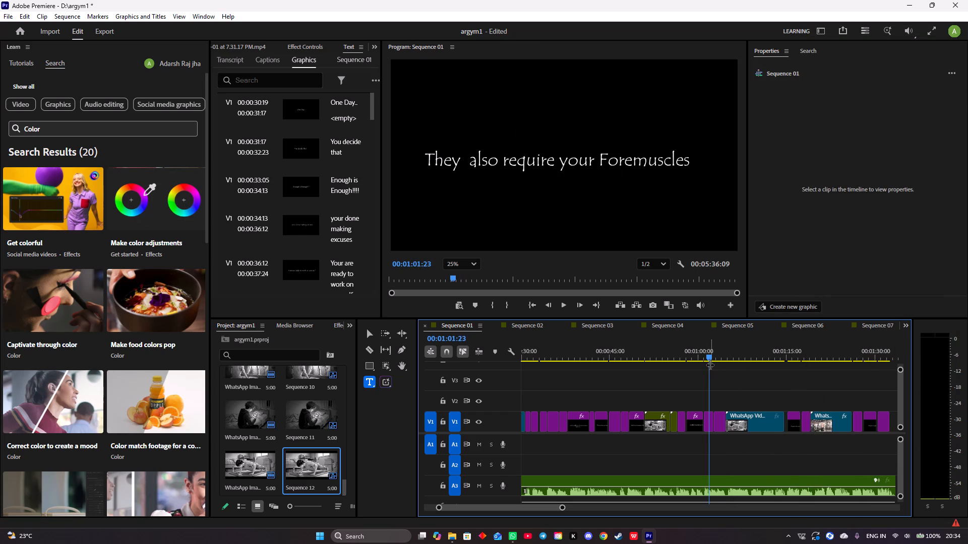
pyautogui.press('space')
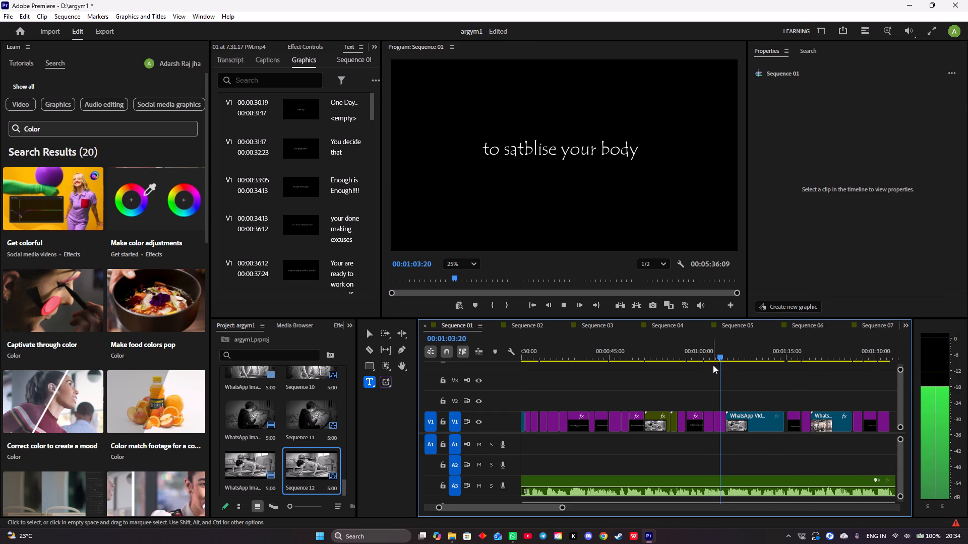
pyautogui.press('space')
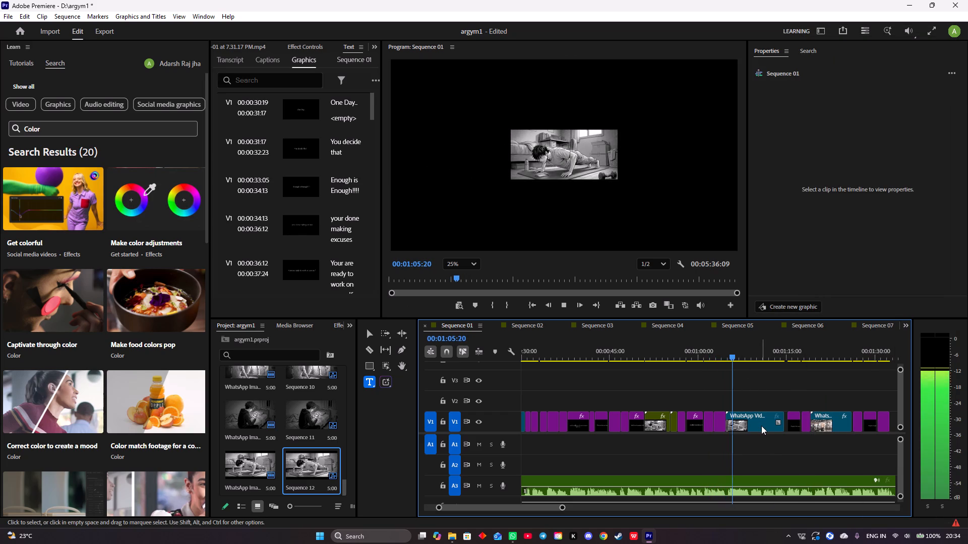
pyautogui.click(755, 422)
pyautogui.click(796, 111)
pyautogui.click(775, 108)
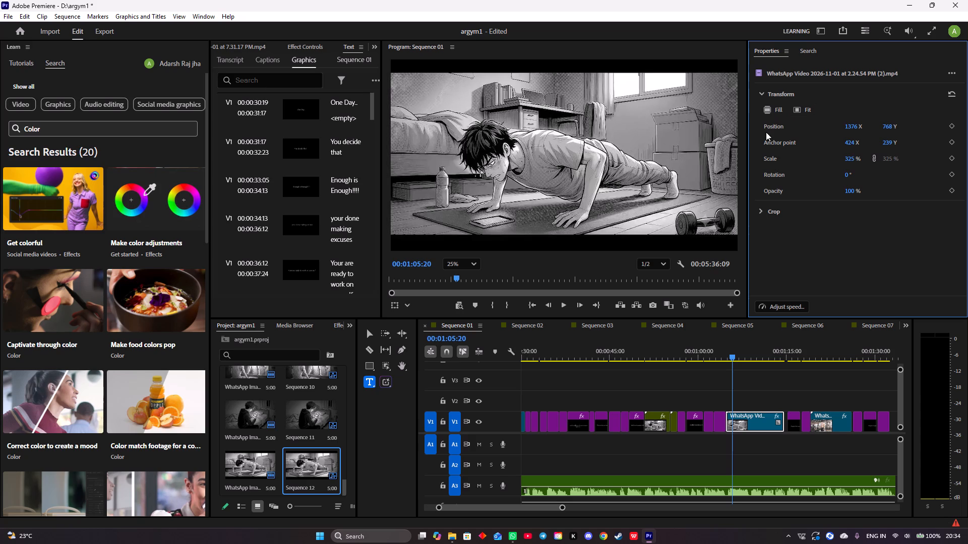
# Play back from 00:01:05:20 to 00:01:15:21 to review the scaled push-up video and the title after it.
pyautogui.press('space')
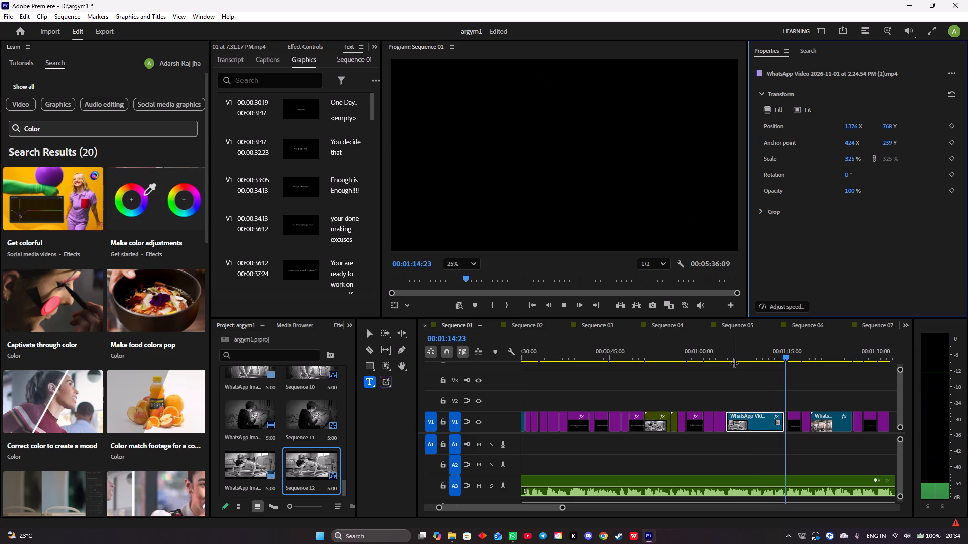
pyautogui.press('space')
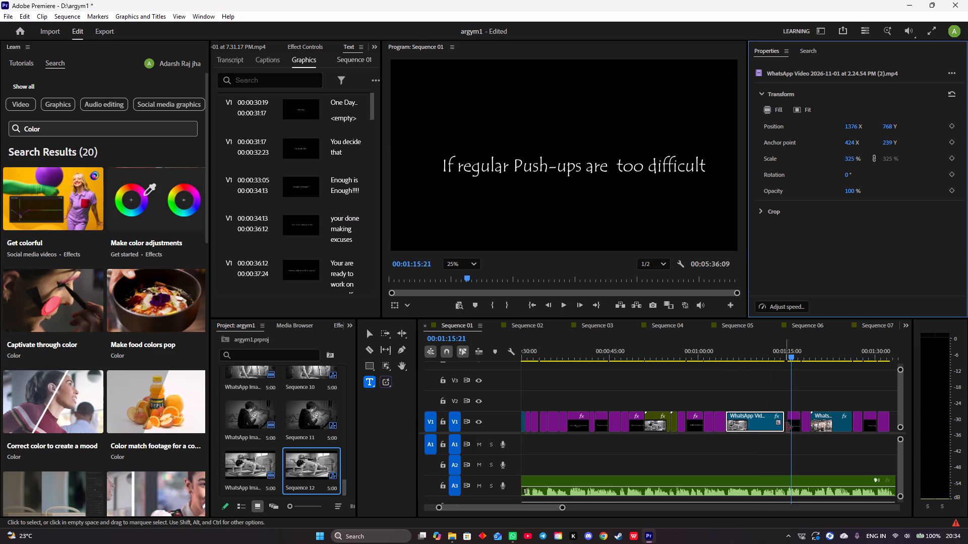
# Move the "If regular Push-ups are too difficult" title on V1 against the end of the WhatsApp push-up video, closing the gap.
pyautogui.click(789, 420)
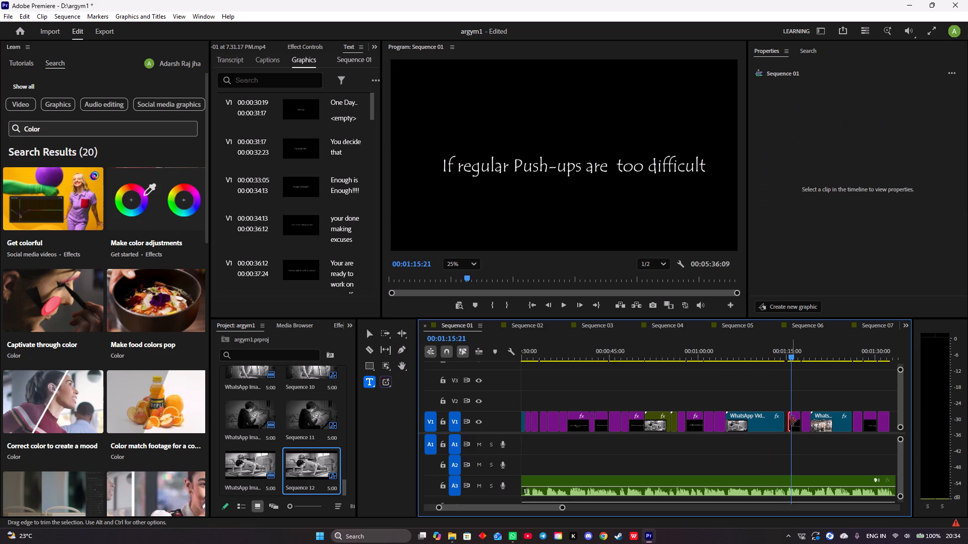
pyautogui.click(793, 421)
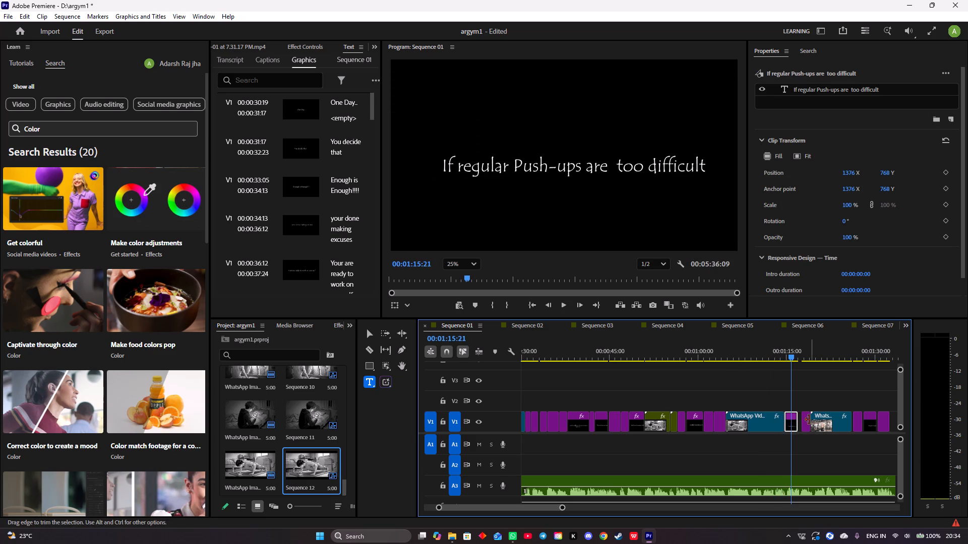
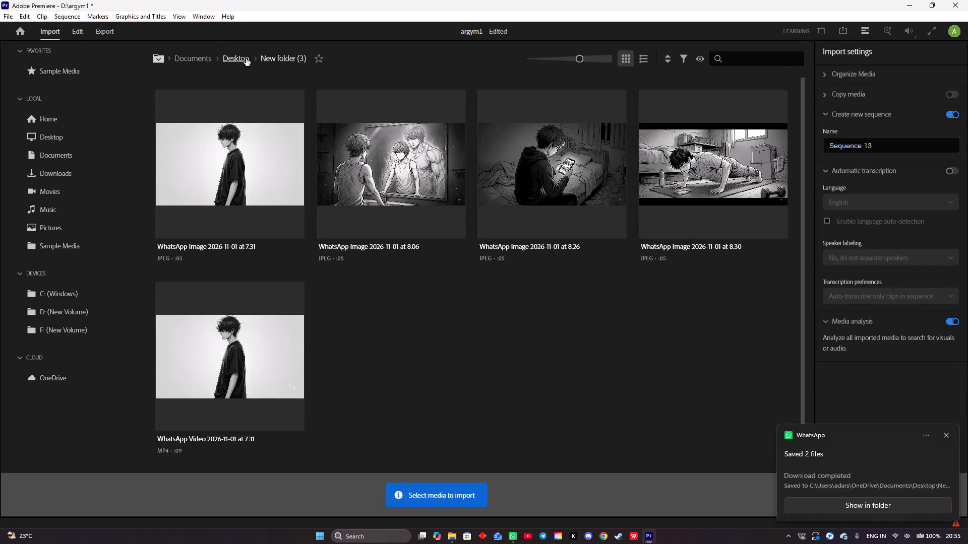
# Import the WhatsApp Image and WhatsApp Video dated 2026-11-01 at 8.35 from New folder (3), creating new sequence Sequence 13.
pyautogui.click(282, 58)
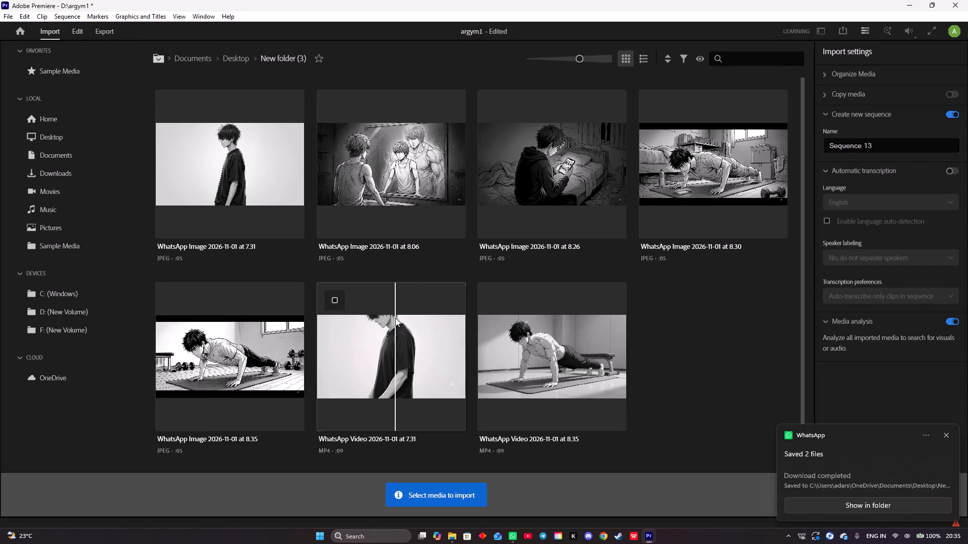
pyautogui.click(194, 339)
pyautogui.click(522, 331)
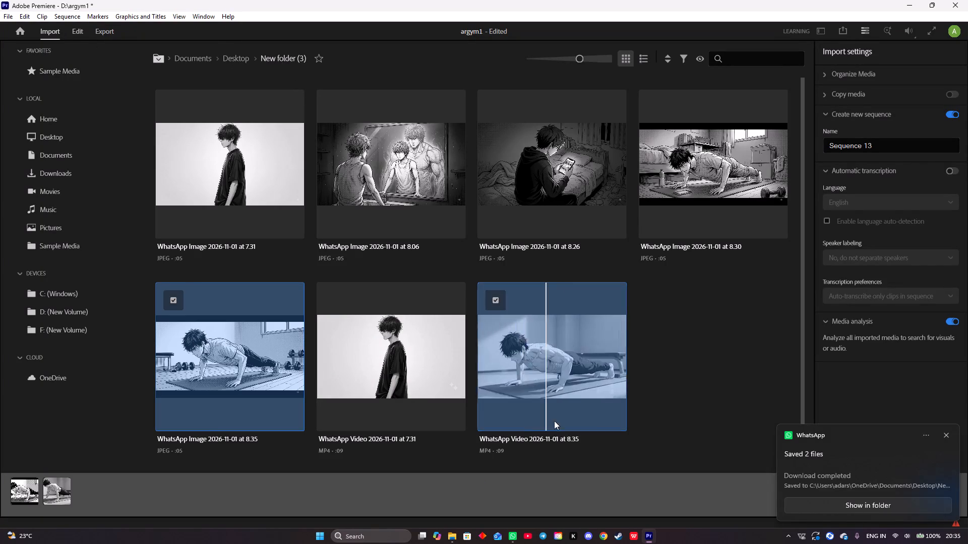
pyautogui.click(941, 437)
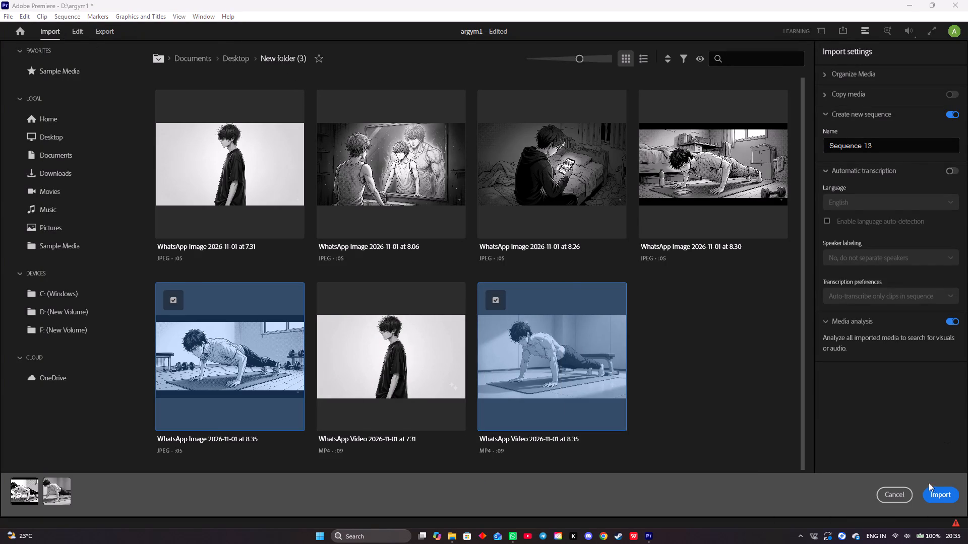
pyautogui.click(938, 494)
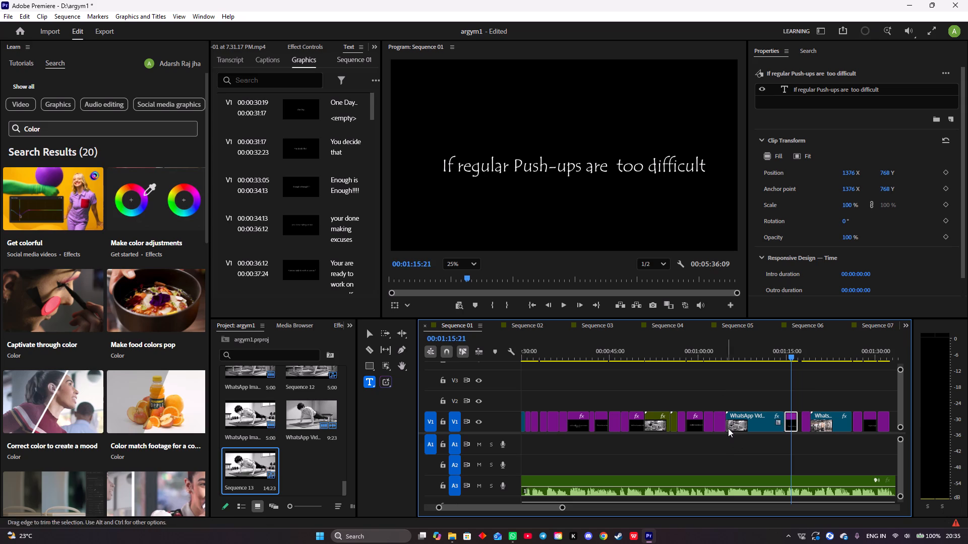
# Cut the WhatsApp push-up video before the "If regular Push-ups are too difficult" title out of V1.
pyautogui.moveTo(792, 360); pyautogui.dragTo(791, 359)
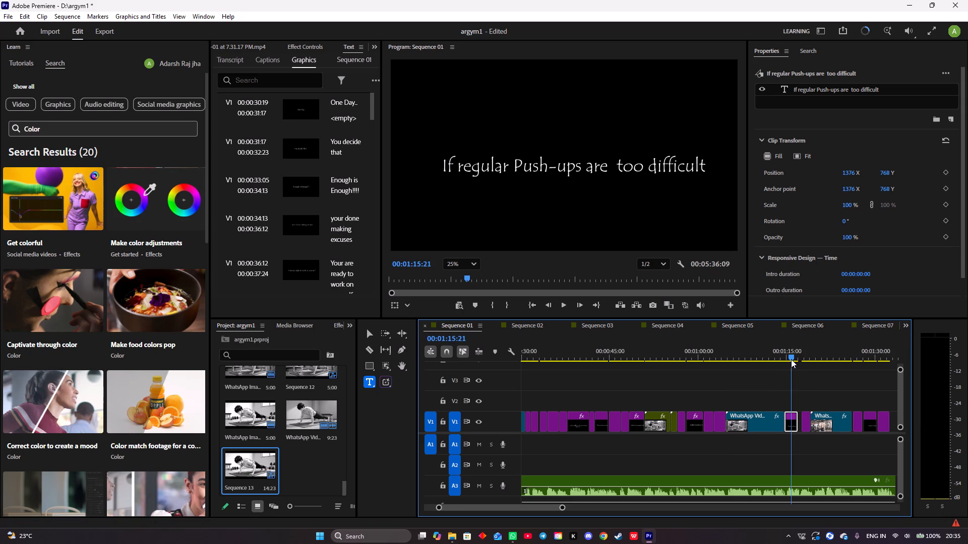
pyautogui.moveTo(791, 359); pyautogui.dragTo(764, 357)
pyautogui.rightClick(751, 423)
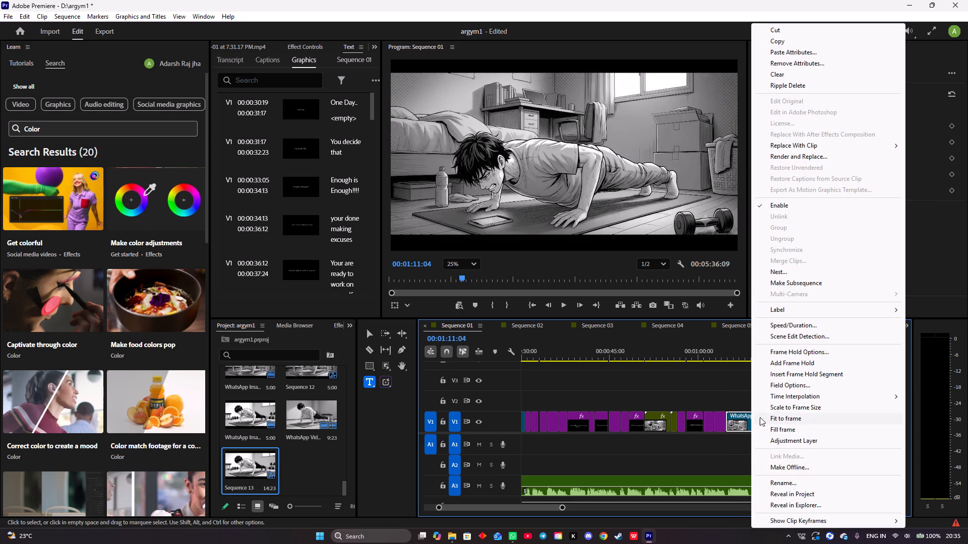
pyautogui.click(758, 29)
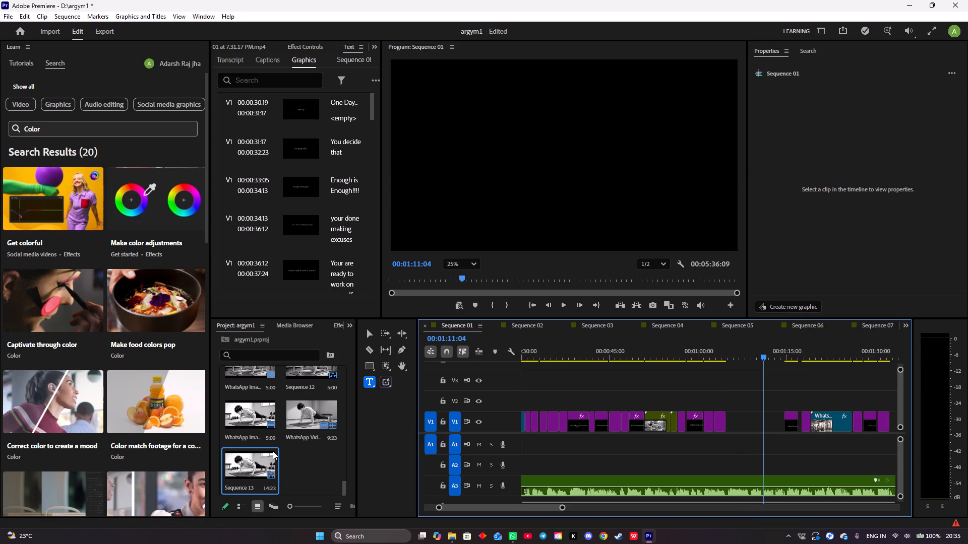
# Place the 8.35 WhatsApp image in the V1 gap after "to satblise your body", trimmed to run from about 00:01:04:19 to 00:01:07:17.
pyautogui.click(258, 416)
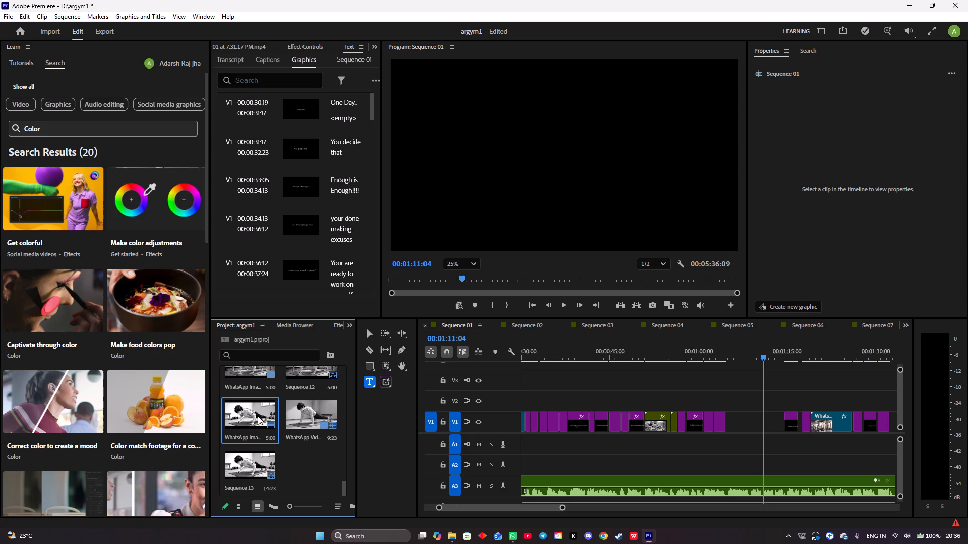
pyautogui.moveTo(254, 414); pyautogui.dragTo(669, 409)
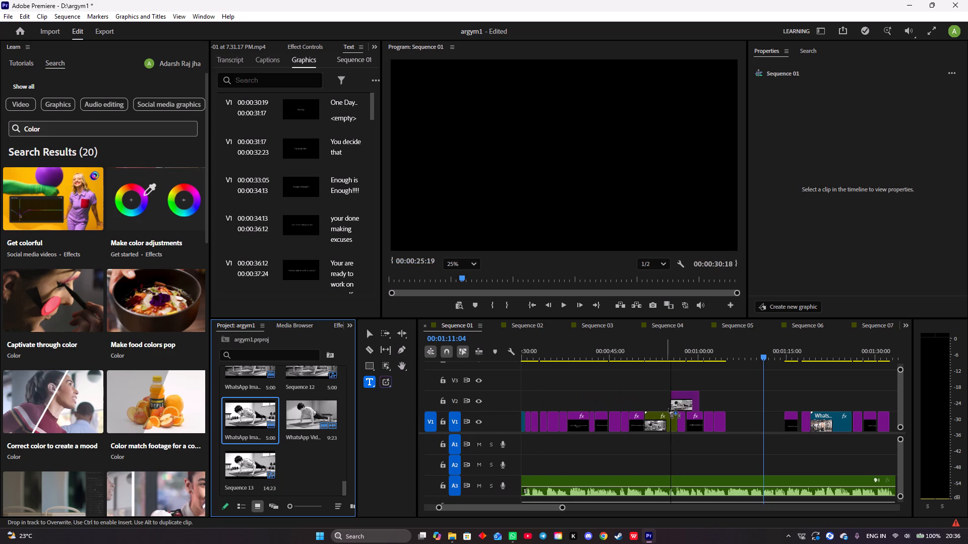
pyautogui.moveTo(669, 409); pyautogui.dragTo(725, 410)
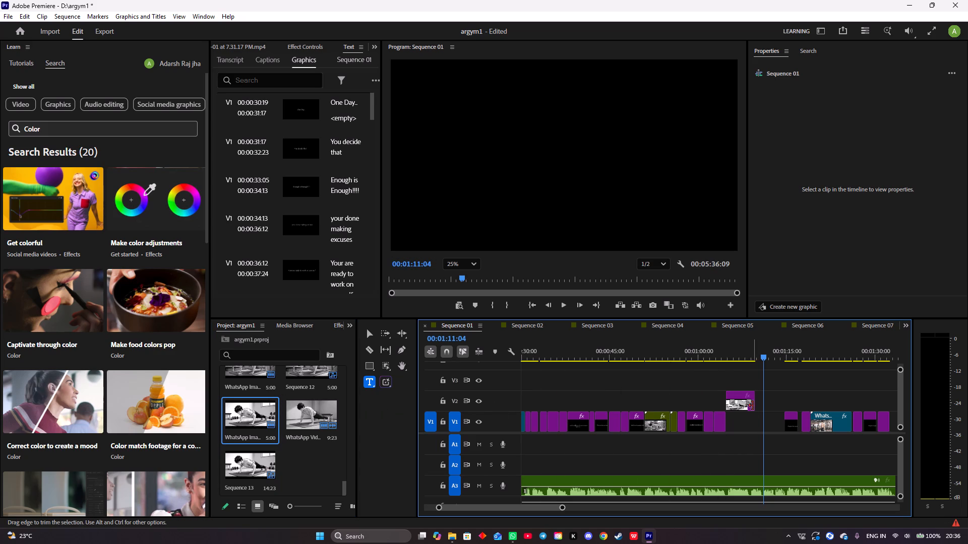
pyautogui.moveTo(753, 405); pyautogui.dragTo(741, 405)
pyautogui.moveTo(733, 398); pyautogui.dragTo(734, 418)
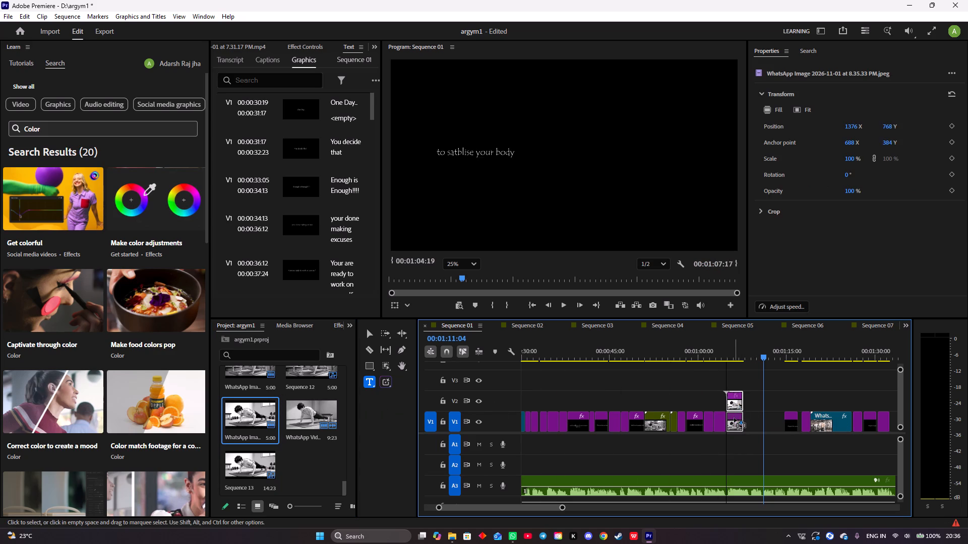
pyautogui.moveTo(734, 418); pyautogui.dragTo(734, 419)
# Add the 8.35 WhatsApp push-up video to V2, starting near the end of the push-up image at about 00:01:07.
pyautogui.click(313, 423)
pyautogui.moveTo(309, 416); pyautogui.dragTo(479, 410)
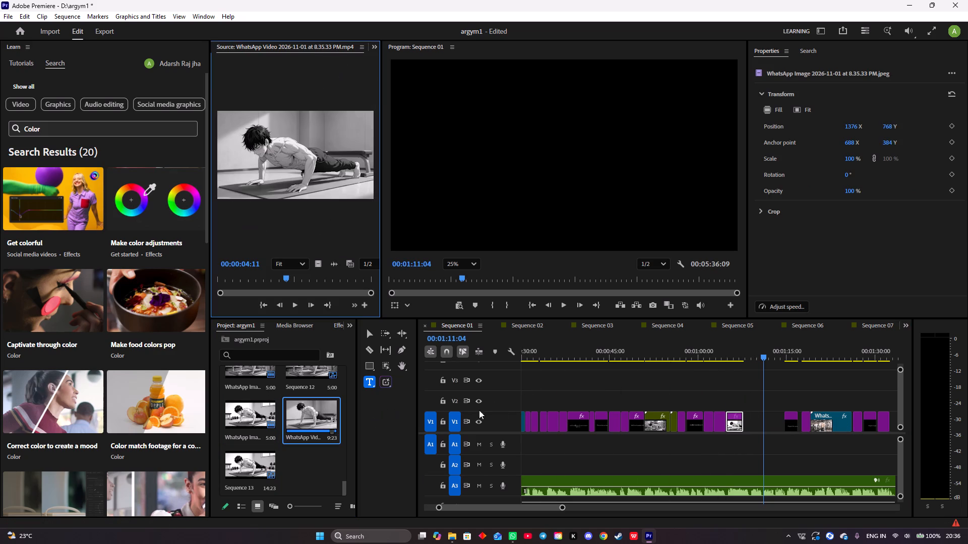
pyautogui.moveTo(479, 410); pyautogui.dragTo(693, 389)
pyautogui.moveTo(298, 412); pyautogui.dragTo(543, 386)
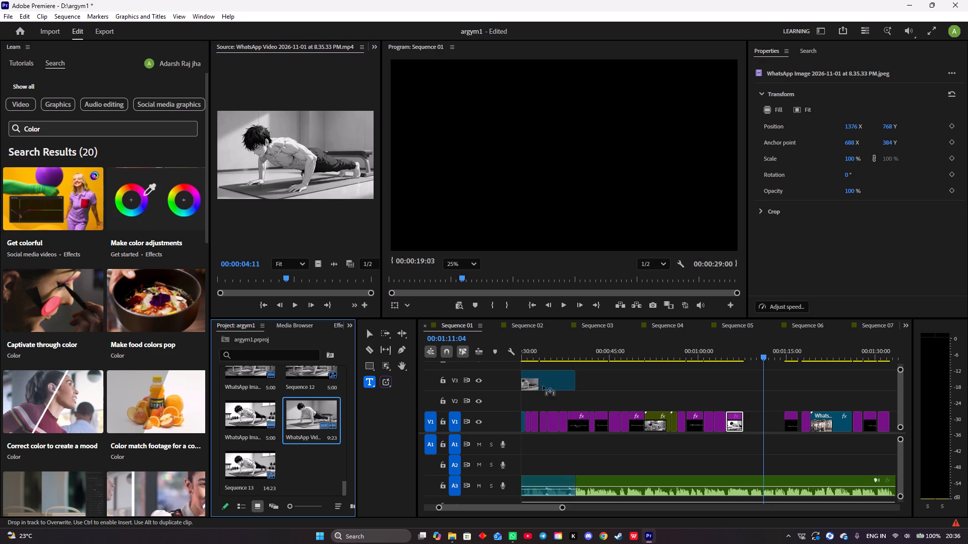
pyautogui.moveTo(543, 386); pyautogui.dragTo(735, 401)
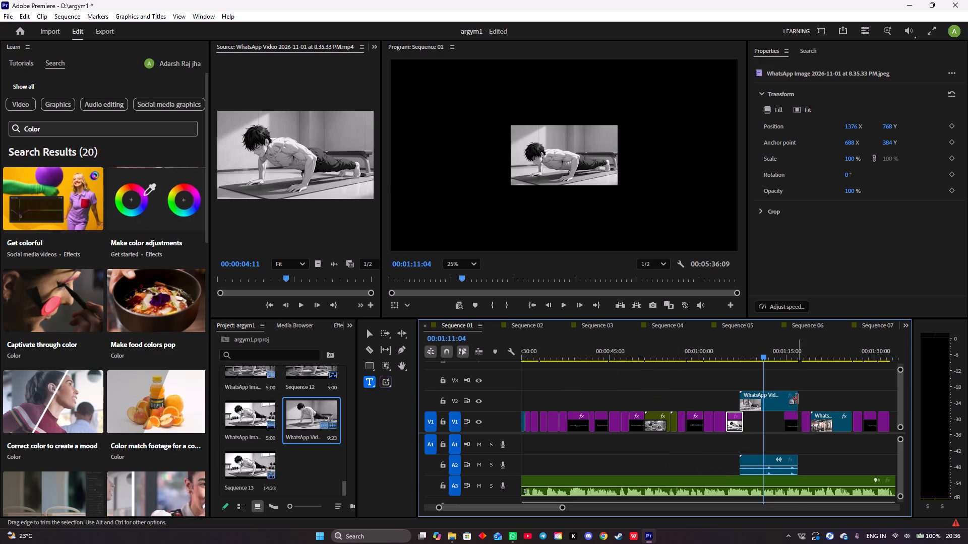
# Unlink the audio of the 8.35 WhatsApp push-up video and remove it from A2.
pyautogui.rightClick(758, 456)
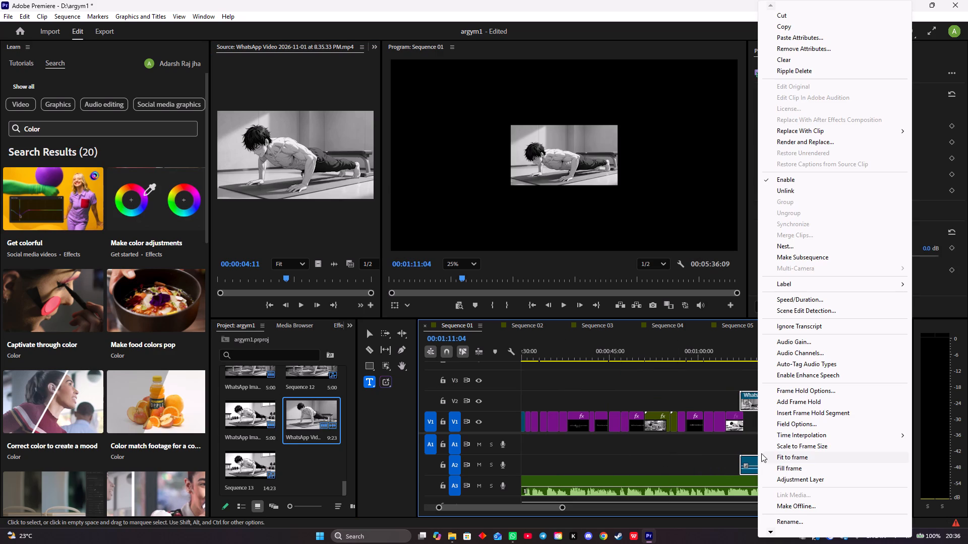
pyautogui.click(786, 195)
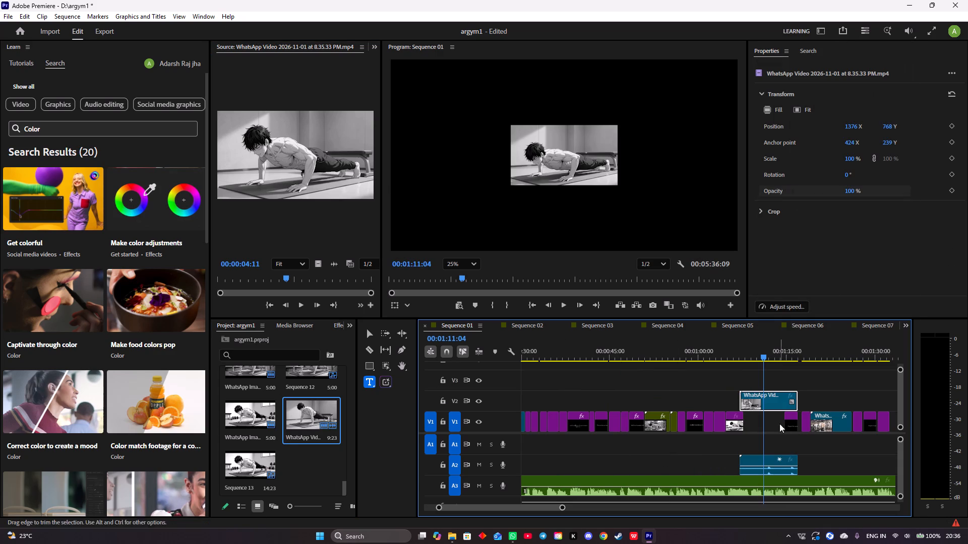
pyautogui.rightClick(765, 470)
pyautogui.click(819, 4)
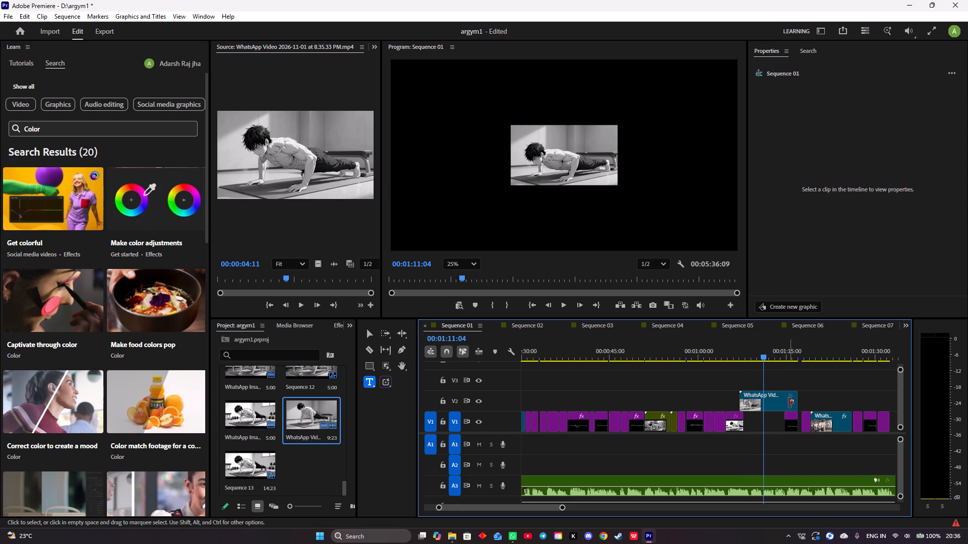
# Select the "If regular Push-ups are too difficult" title on V1.
pyautogui.click(792, 421)
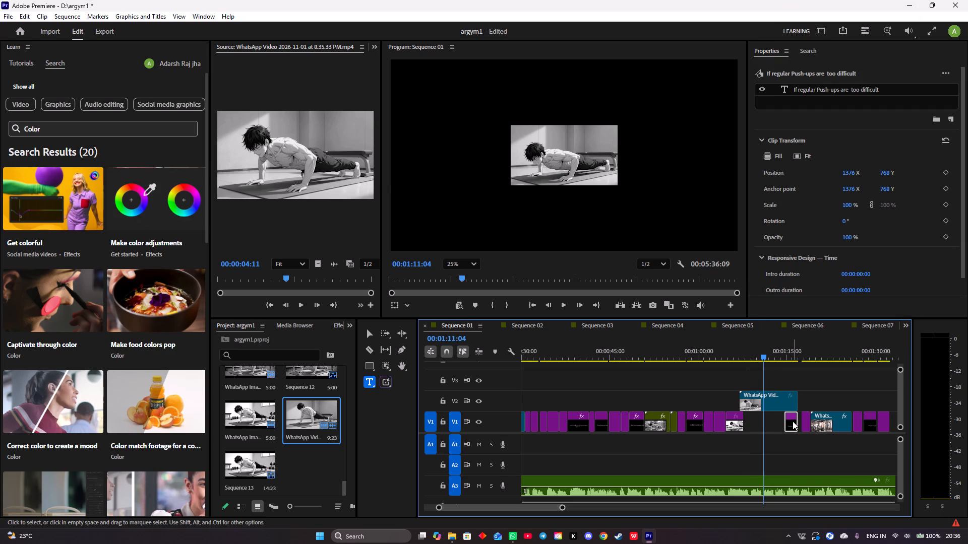
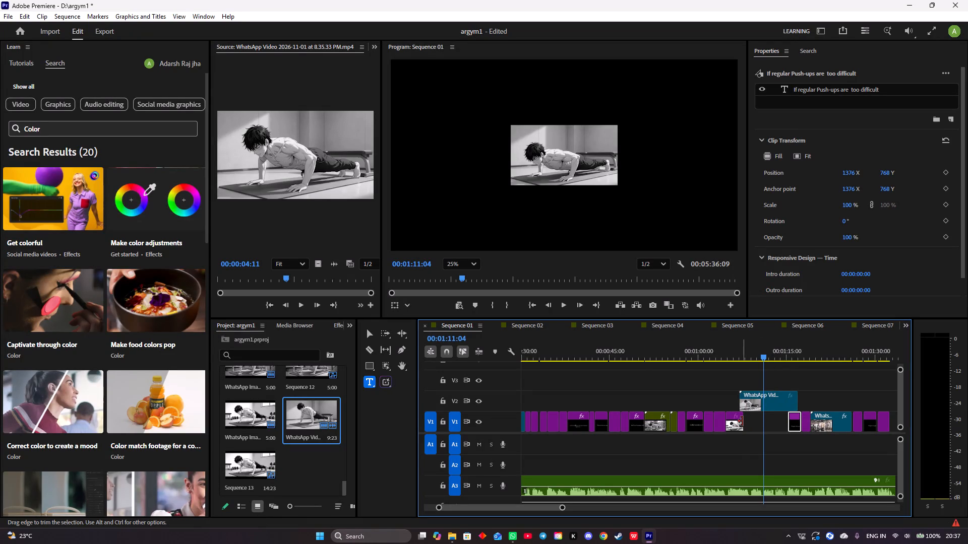
# Trim the end of the 8.35 WhatsApp push-up image on V1 to a duration of 00:00:01:11.
pyautogui.moveTo(742, 421); pyautogui.dragTo(740, 418)
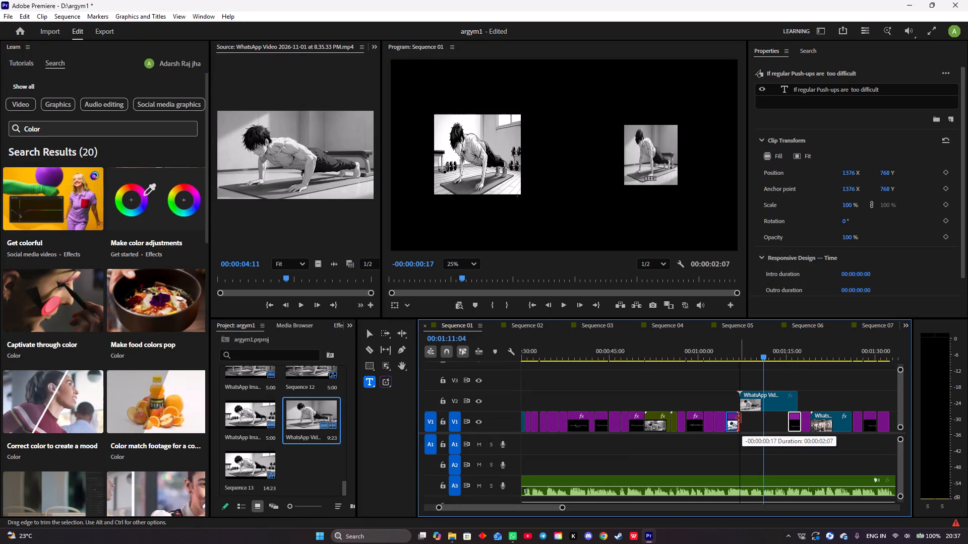
pyautogui.moveTo(740, 418); pyautogui.dragTo(735, 419)
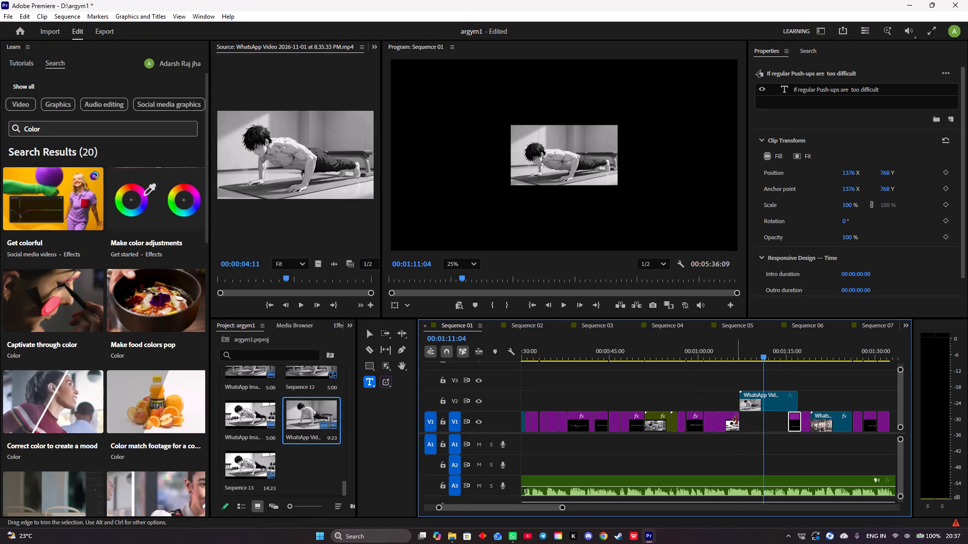
pyautogui.click(739, 418)
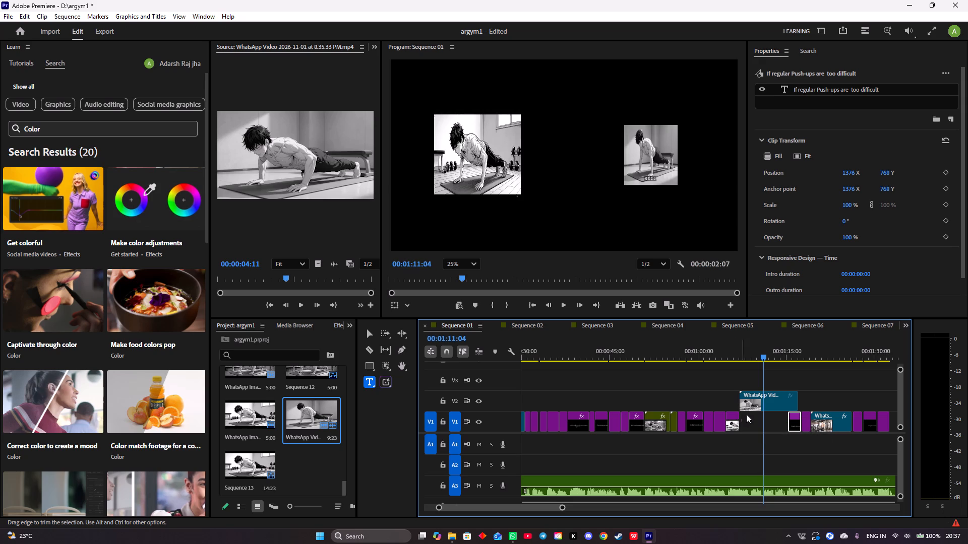
pyautogui.moveTo(738, 415); pyautogui.dragTo(733, 415)
# Move the 8.35 WhatsApp push-up video on V2 to start at the image's end, about 00:01:06:05.
pyautogui.moveTo(751, 402); pyautogui.dragTo(746, 402)
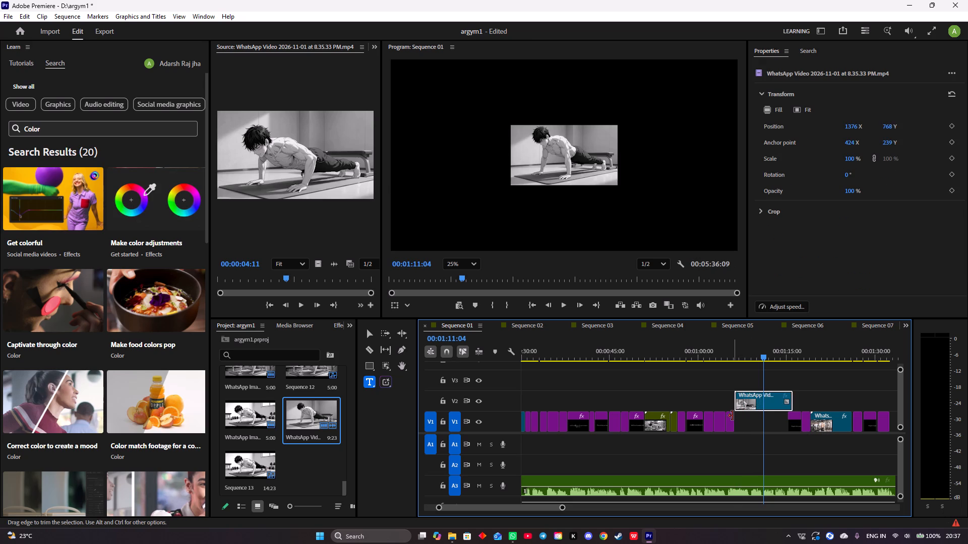
pyautogui.click(733, 417)
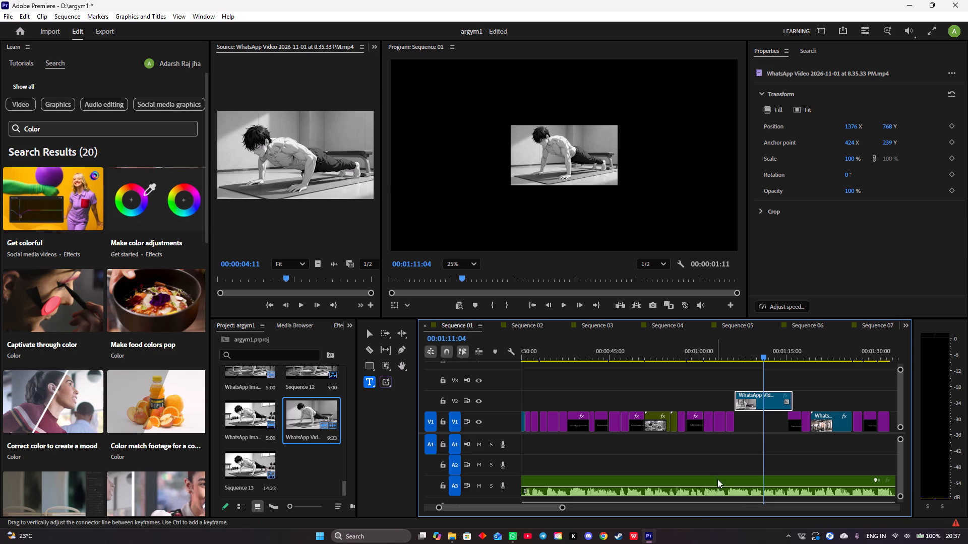
pyautogui.click(732, 420)
pyautogui.click(734, 424)
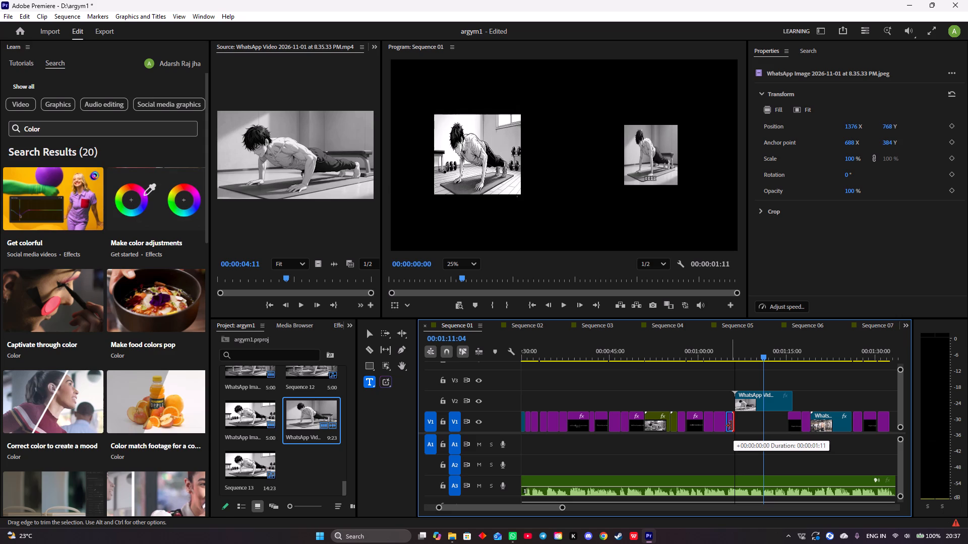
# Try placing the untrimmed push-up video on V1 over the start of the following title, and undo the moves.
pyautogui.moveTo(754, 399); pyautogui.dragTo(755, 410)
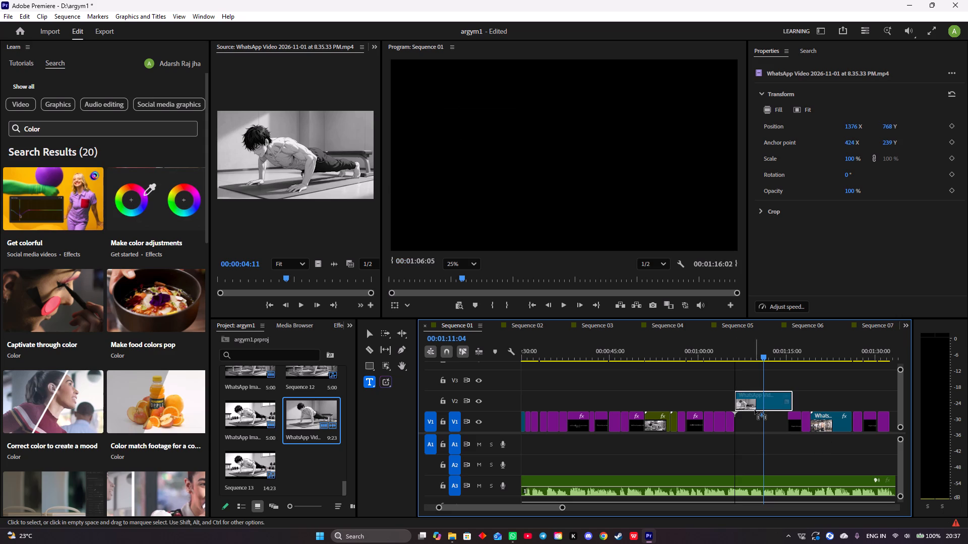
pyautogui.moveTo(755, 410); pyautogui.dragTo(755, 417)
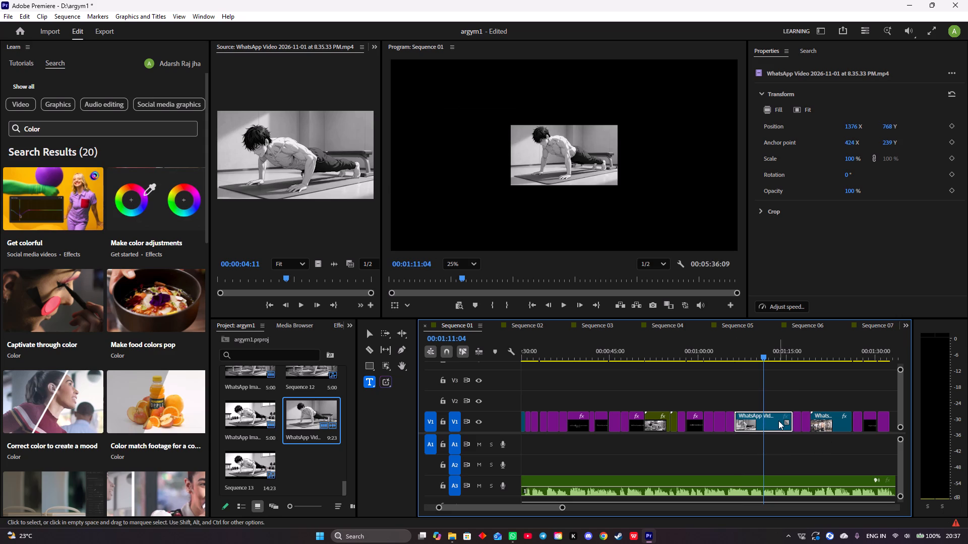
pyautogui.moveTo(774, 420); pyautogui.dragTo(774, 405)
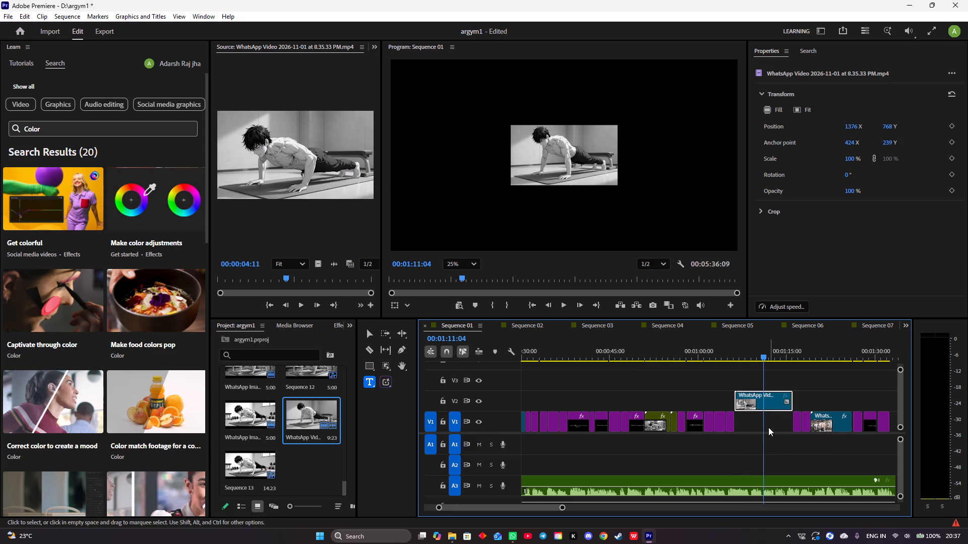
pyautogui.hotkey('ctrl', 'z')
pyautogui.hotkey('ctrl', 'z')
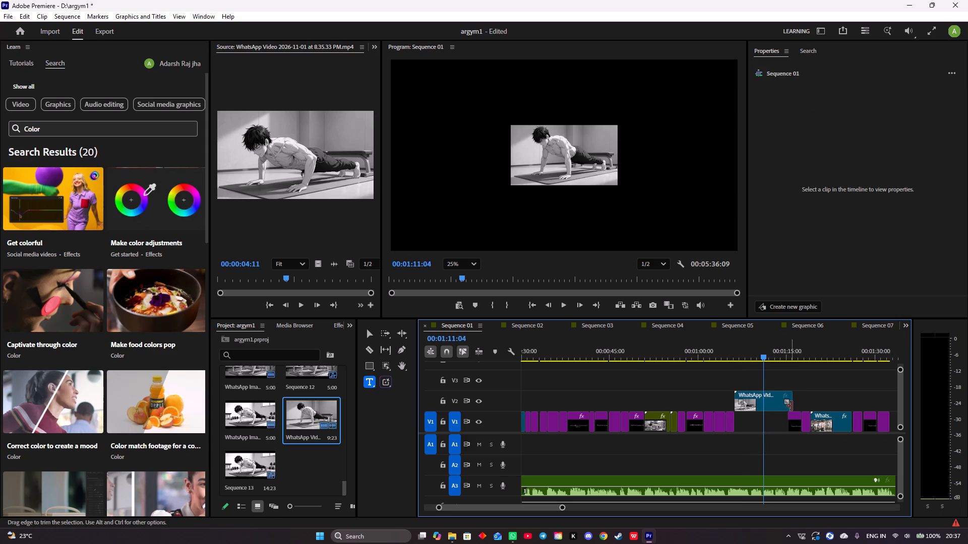
# Trim the push-up video to end at about 00:01:15:06, where the next title begins, and move it down to V1.
pyautogui.moveTo(792, 406); pyautogui.dragTo(786, 405)
pyautogui.moveTo(773, 400); pyautogui.dragTo(774, 410)
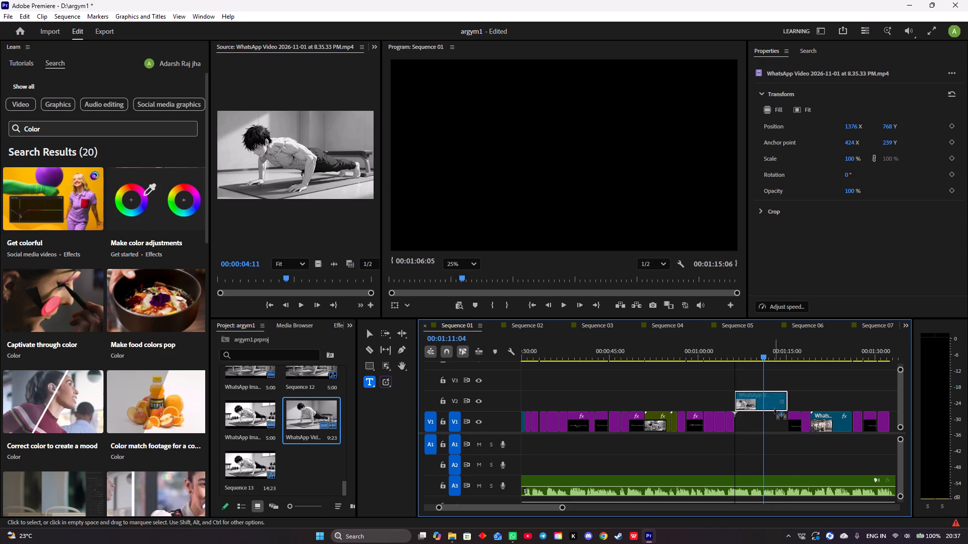
pyautogui.moveTo(774, 410); pyautogui.dragTo(774, 418)
# Play back the section around the 8.35 WhatsApp push-up image and scale the image to fill the frame.
pyautogui.moveTo(765, 357); pyautogui.dragTo(763, 357)
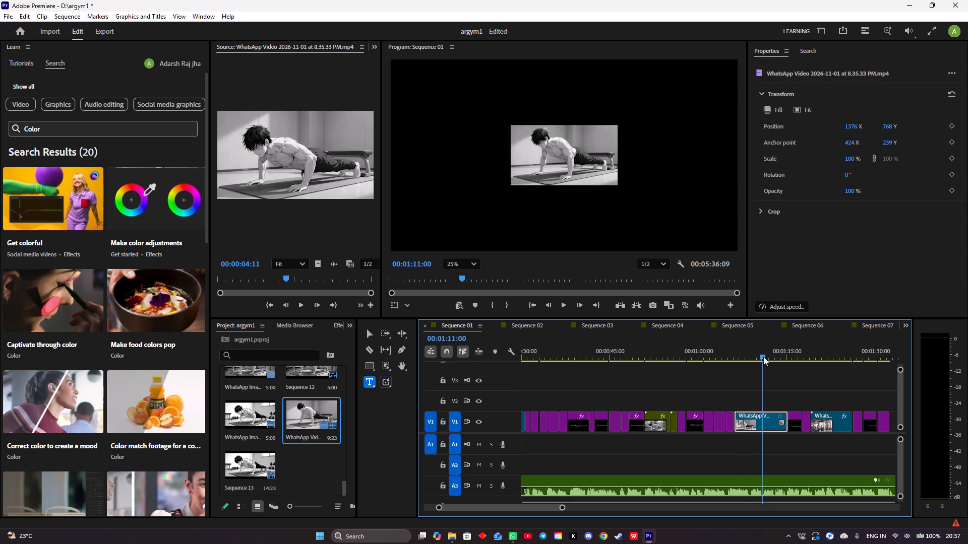
pyautogui.moveTo(763, 357); pyautogui.dragTo(725, 360)
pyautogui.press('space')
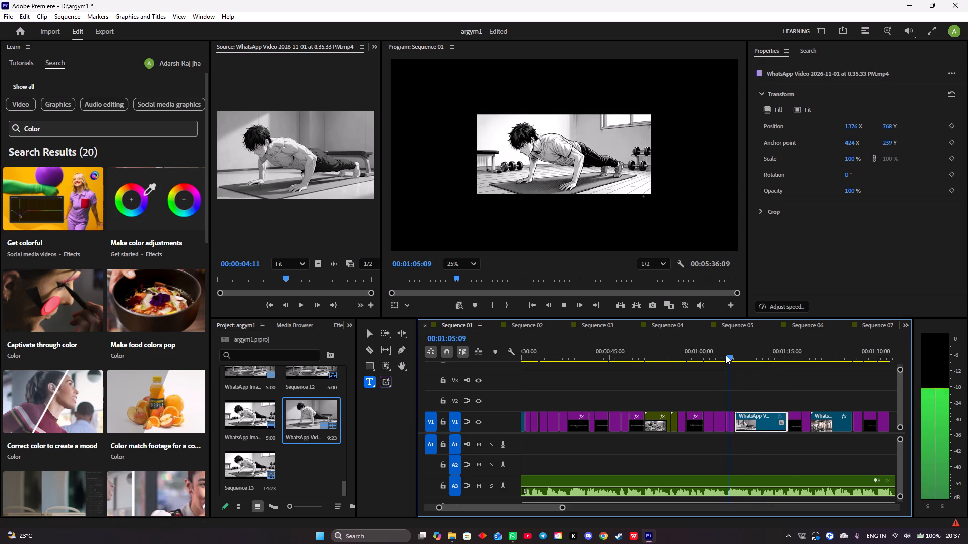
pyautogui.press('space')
pyautogui.click(732, 418)
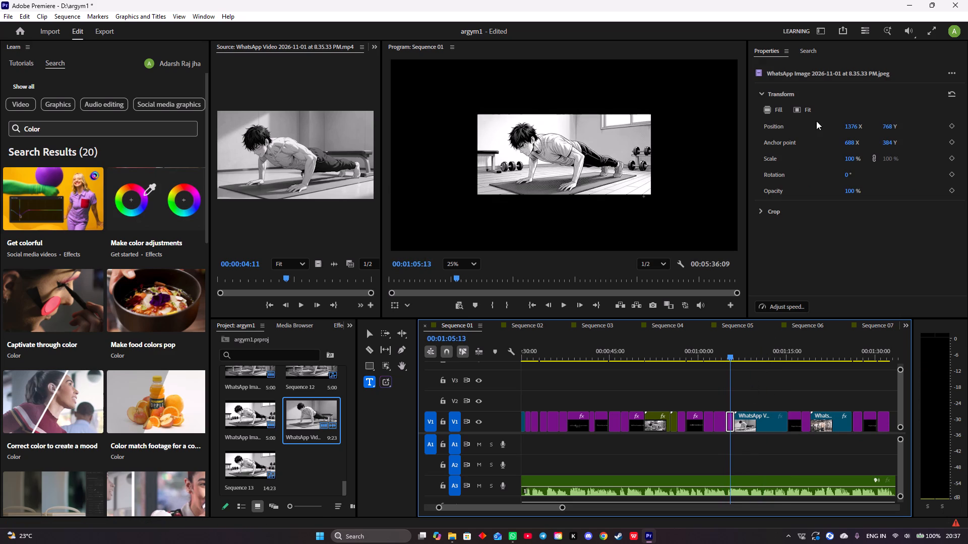
pyautogui.click(802, 109)
pyautogui.click(777, 106)
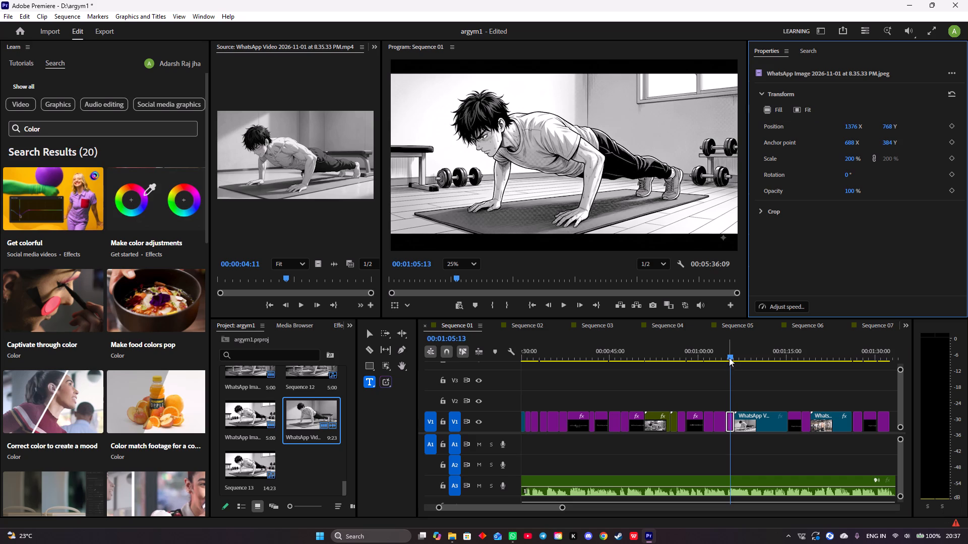
# Play back the cut from the push-up image into the push-up video and select the video on V1.
pyautogui.click(765, 420)
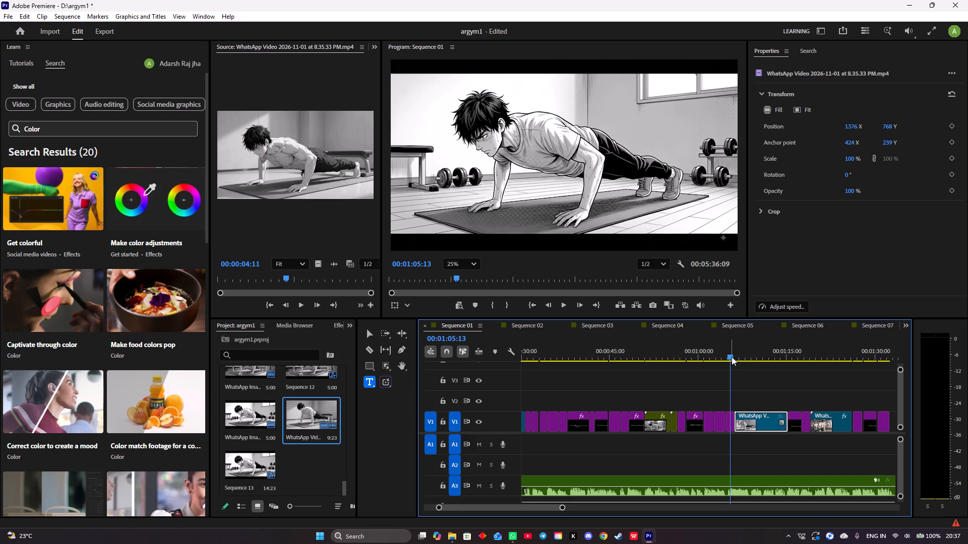
pyautogui.moveTo(731, 356); pyautogui.dragTo(709, 356)
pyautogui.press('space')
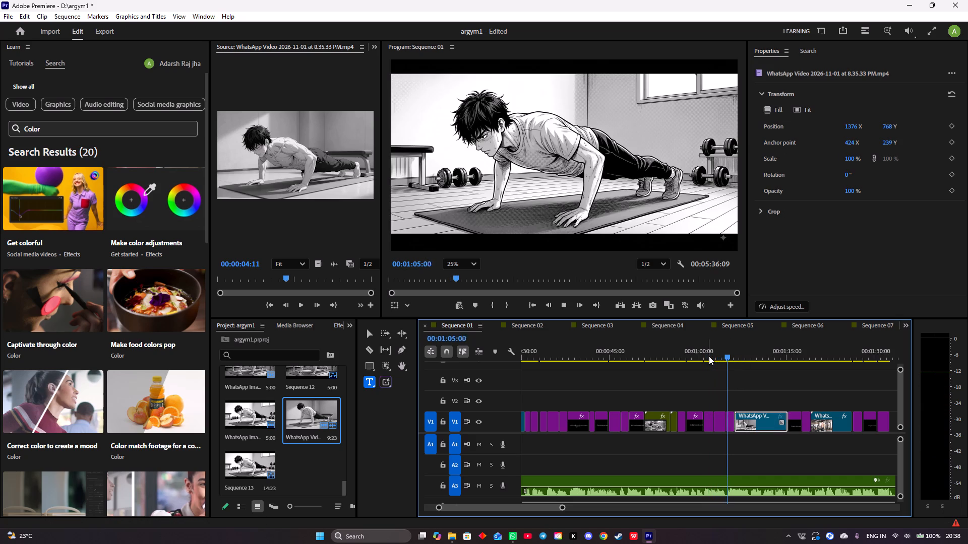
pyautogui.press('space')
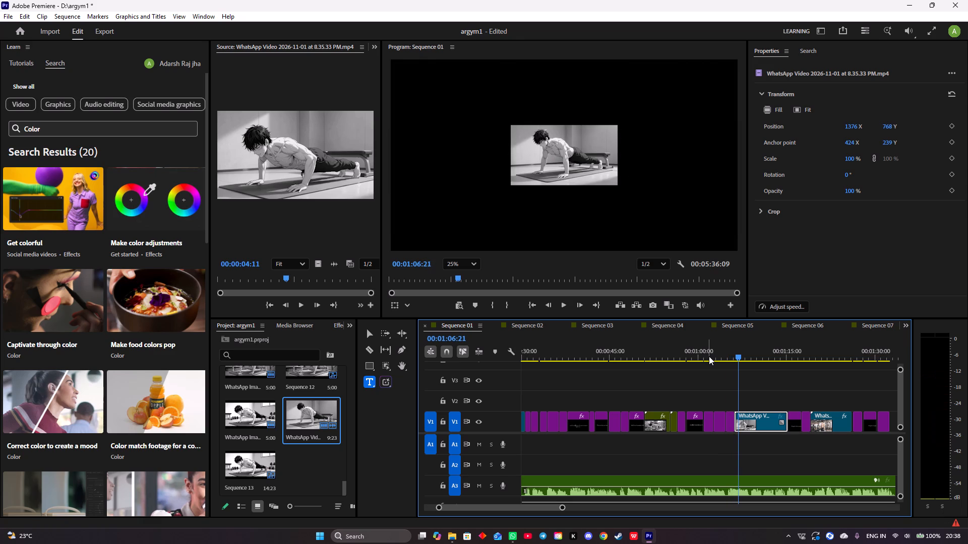
pyautogui.click(750, 422)
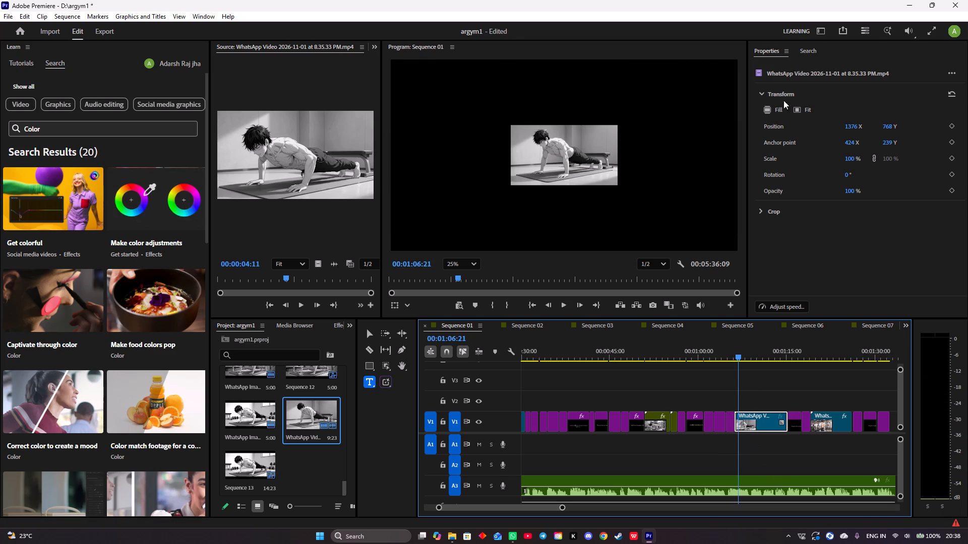
# Scale the 8.35.33 PM WhatsApp push-up video on V1 to fill the frame.
pyautogui.click(795, 109)
pyautogui.click(779, 104)
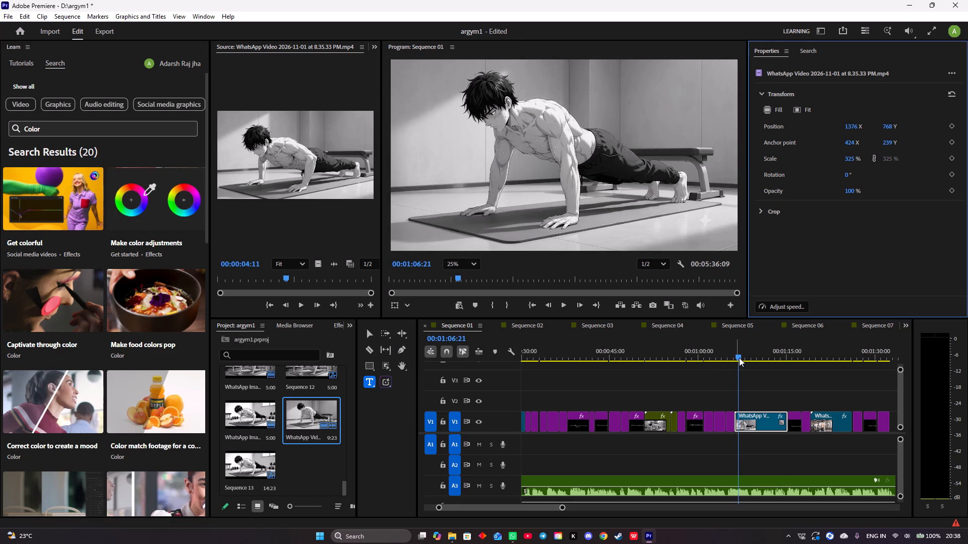
# Play back the sequence from shortly before the push-up video to the gap after the "You can also try DECLINE Push-ups" title.
pyautogui.moveTo(740, 358); pyautogui.dragTo(724, 355)
pyautogui.press('space')
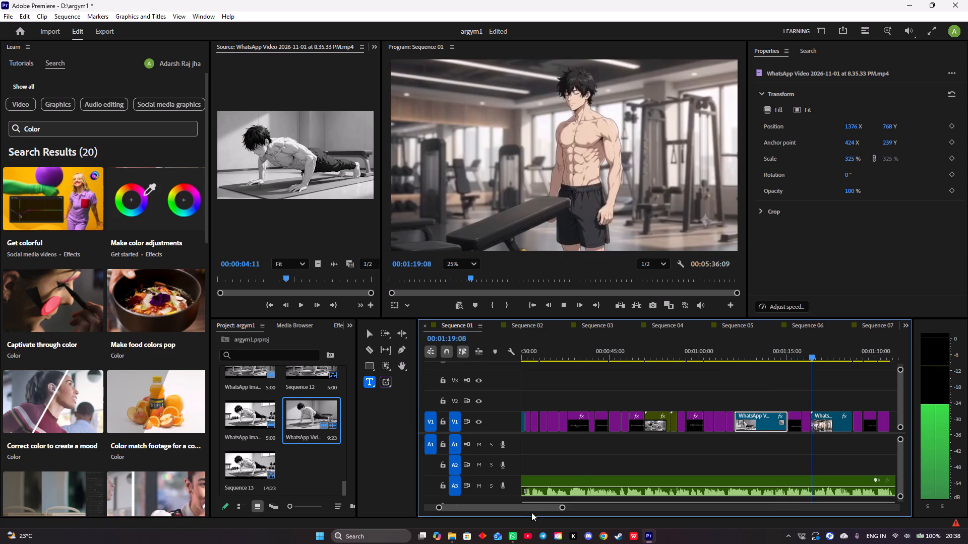
pyautogui.moveTo(528, 506); pyautogui.dragTo(542, 507)
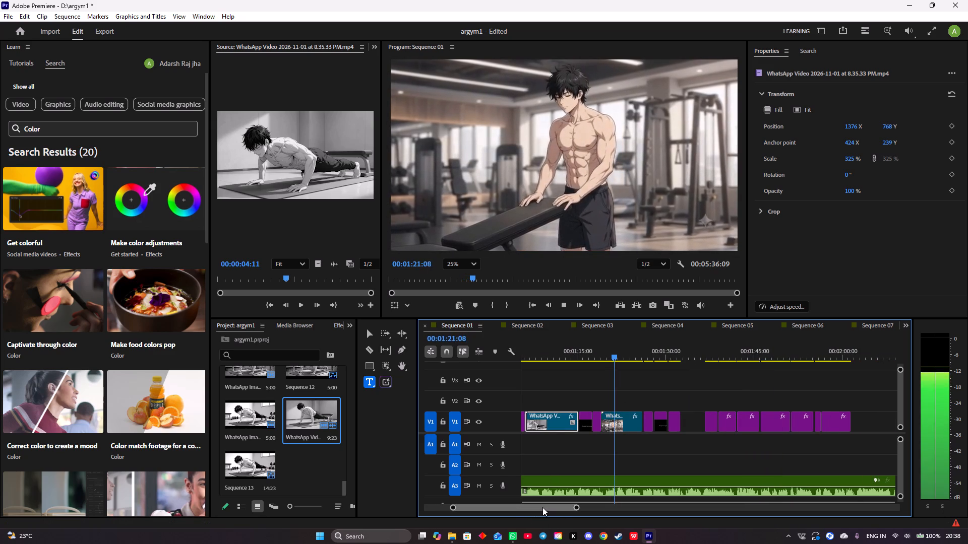
pyautogui.press('space')
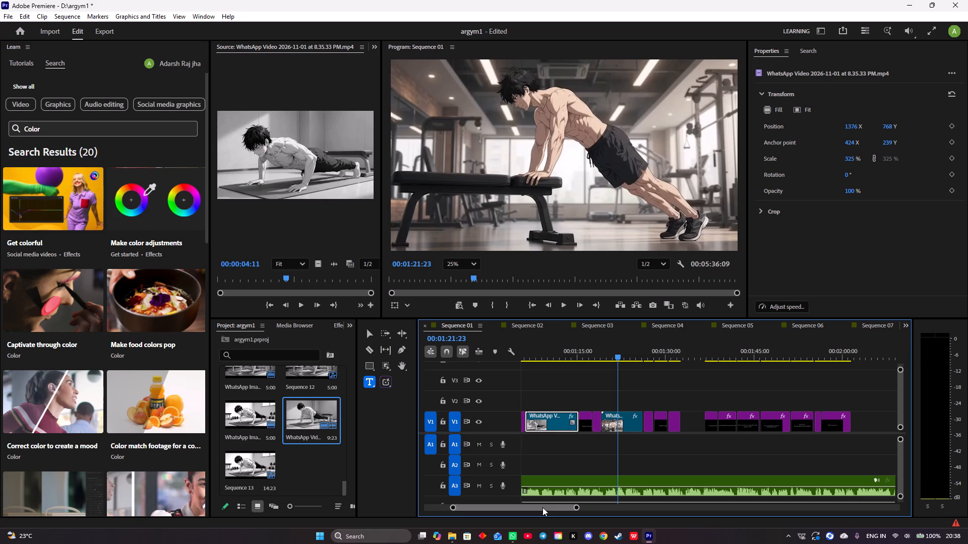
pyautogui.press('space')
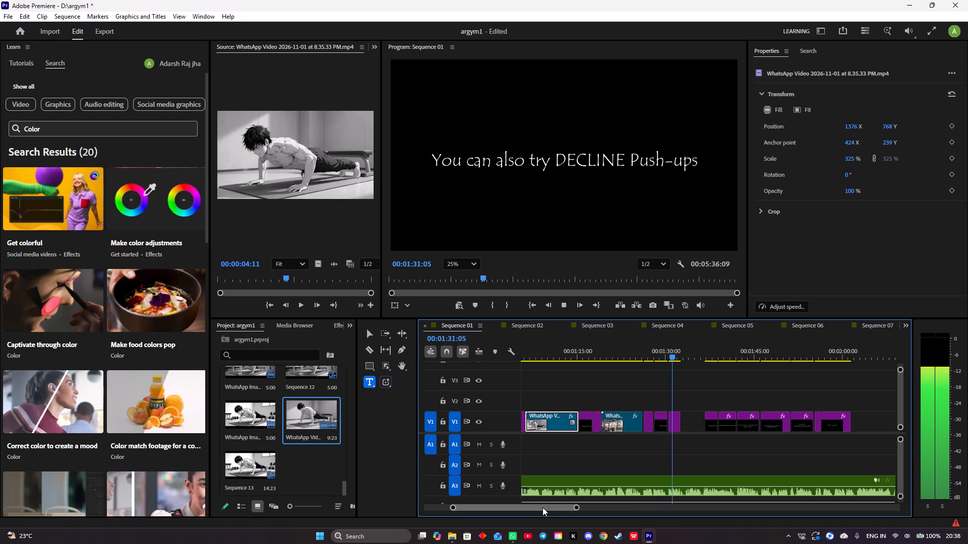
pyautogui.press('space')
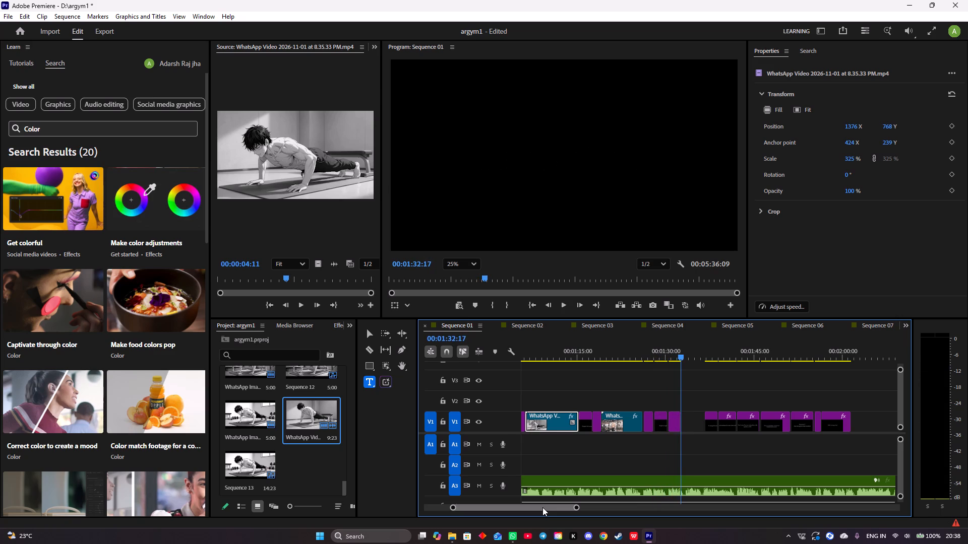
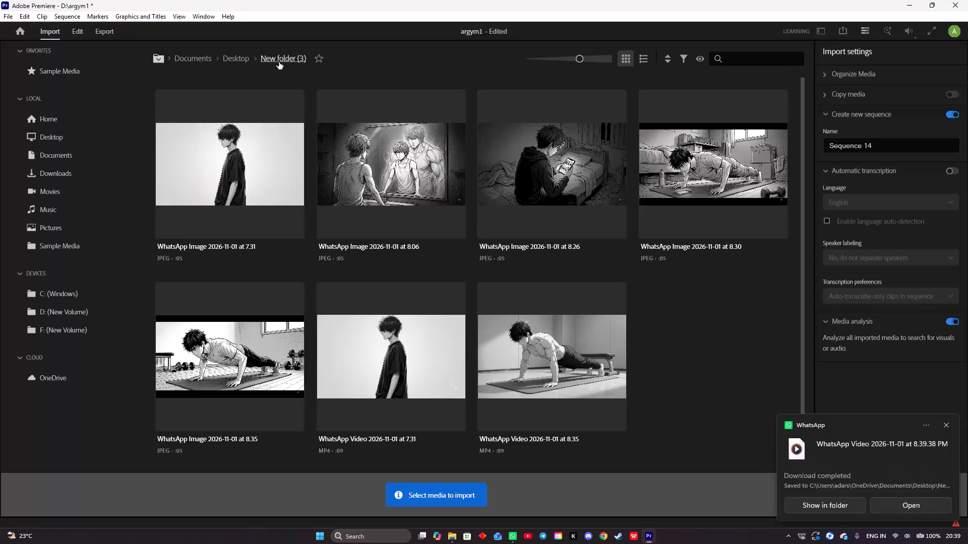
# Import WhatsApp Video 2026-11-01 at 8.39 from New folder (3) into the project with a new sequence.
pyautogui.click(279, 62)
pyautogui.click(659, 351)
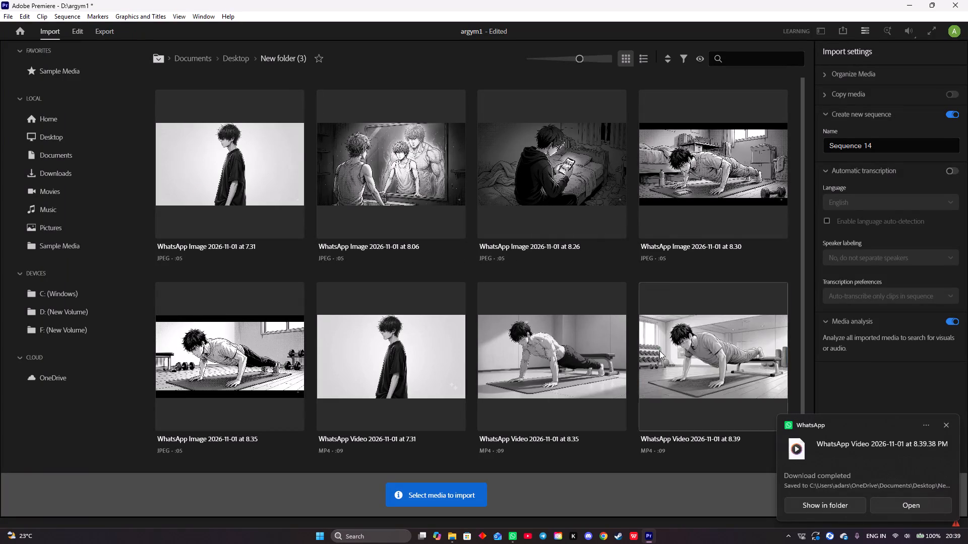
pyautogui.click(948, 425)
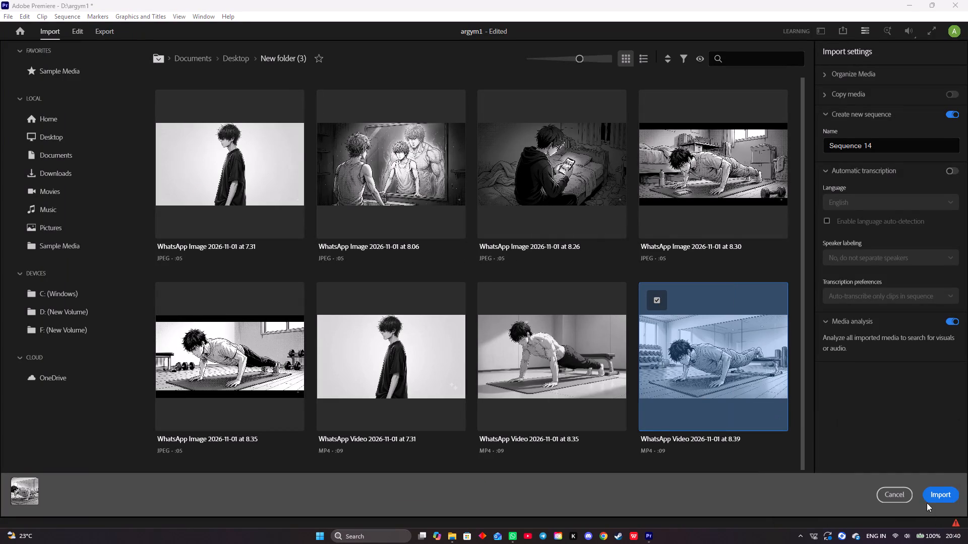
pyautogui.click(930, 492)
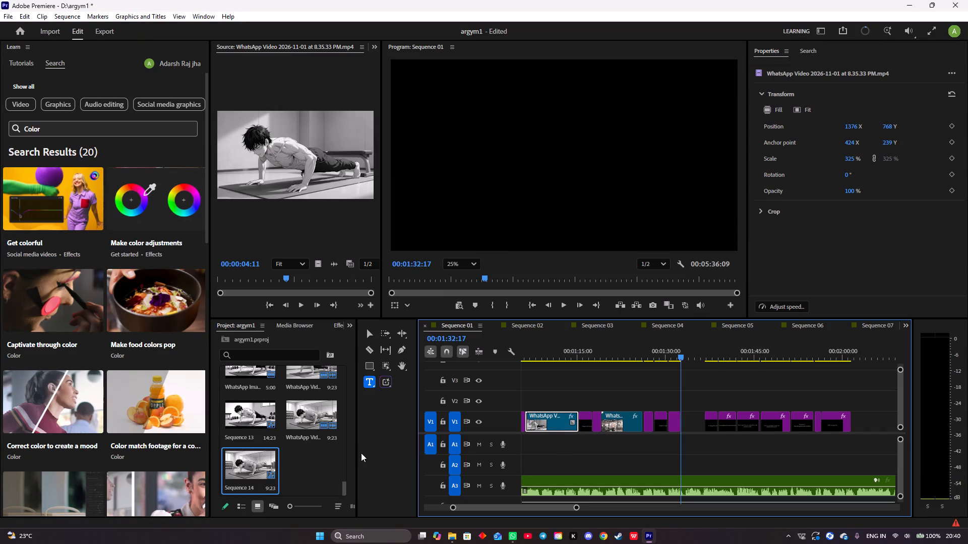
# Place Sequence 14 on V2 at about 00:01:30, spanning the gap after the "You can also try DECLINE Push-ups" title.
pyautogui.moveTo(252, 468); pyautogui.dragTo(418, 441)
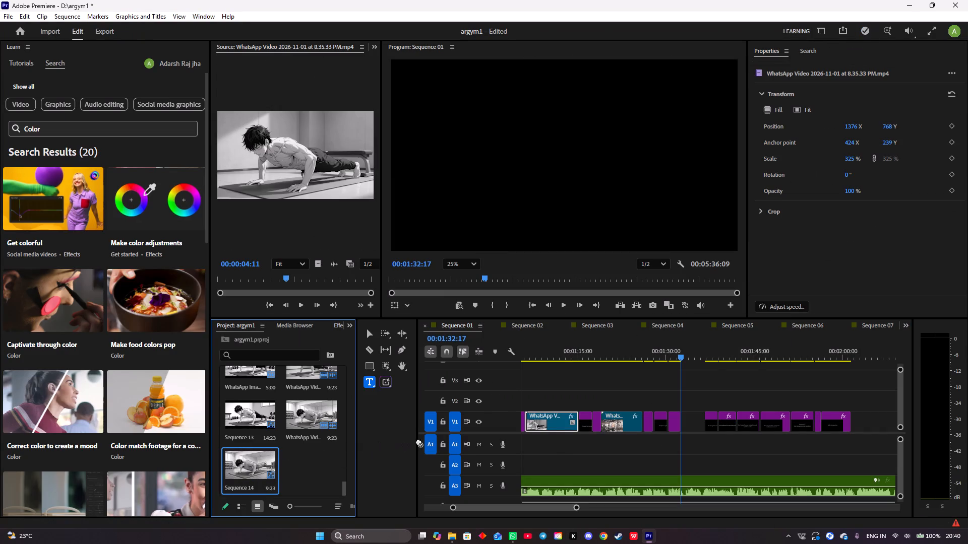
pyautogui.moveTo(418, 441); pyautogui.dragTo(663, 391)
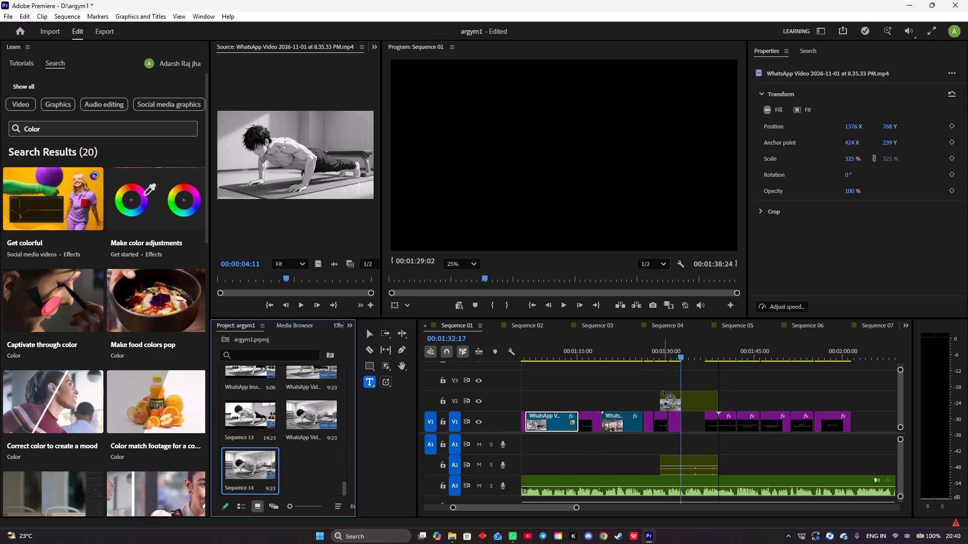
pyautogui.moveTo(663, 391); pyautogui.dragTo(664, 391)
# Unlink the audio of the Sequence 14 clip from its video and remove it from A2.
pyautogui.rightClick(703, 454)
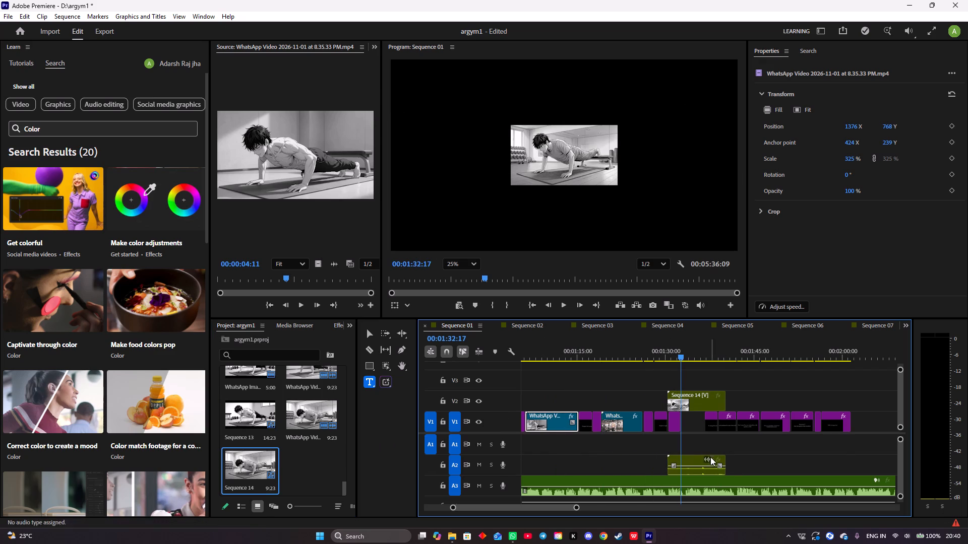
pyautogui.rightClick(690, 459)
pyautogui.click(735, 189)
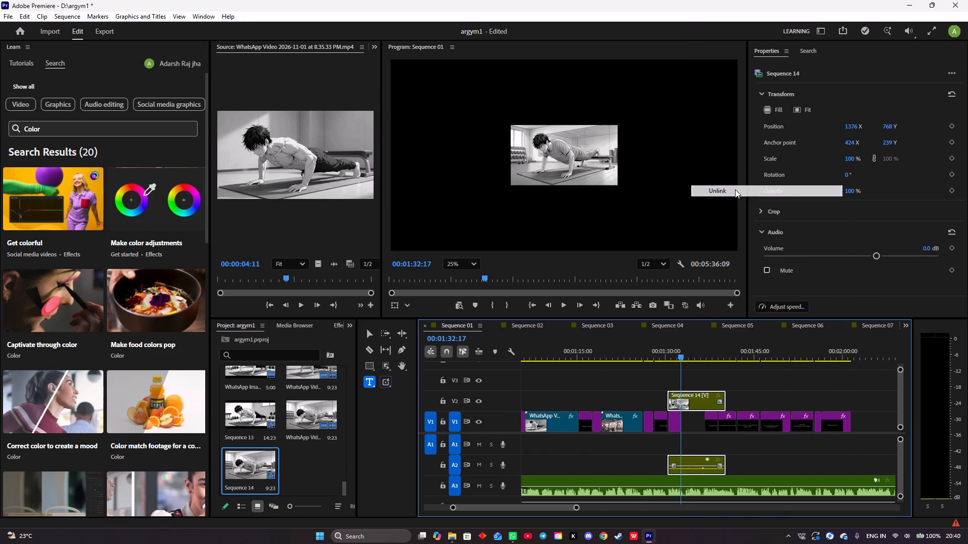
pyautogui.rightClick(687, 472)
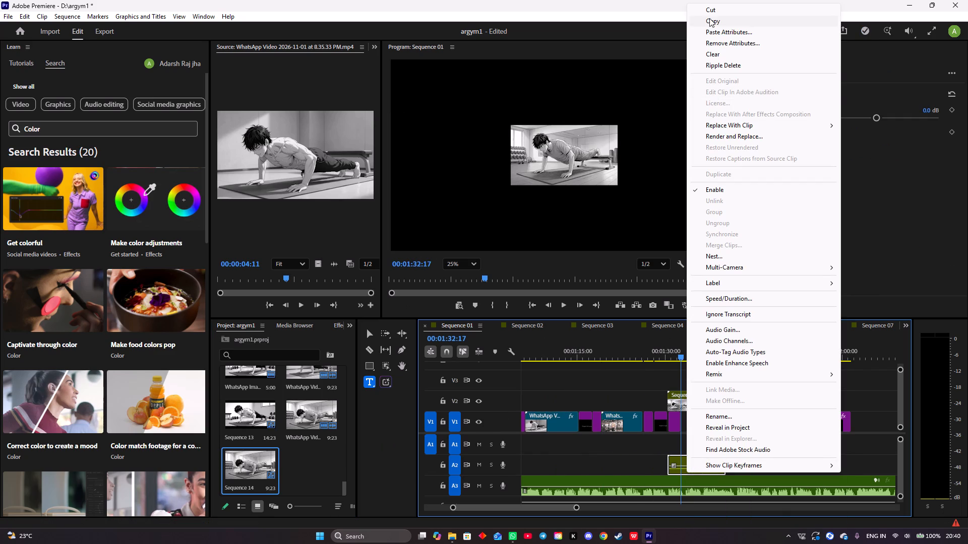
# Cut the audio part of the Sequence 14 clip from A2.
pyautogui.click(709, 11)
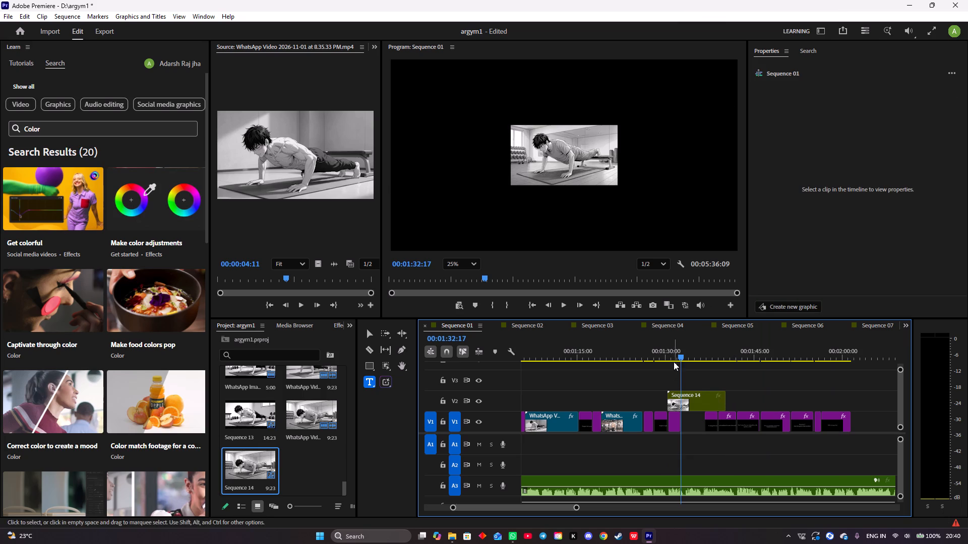
# Trim both ends of the Sequence 14 clip on V2 to about 4:04, matching the V1 gap after the DECLINE Push-ups title.
pyautogui.click(681, 357)
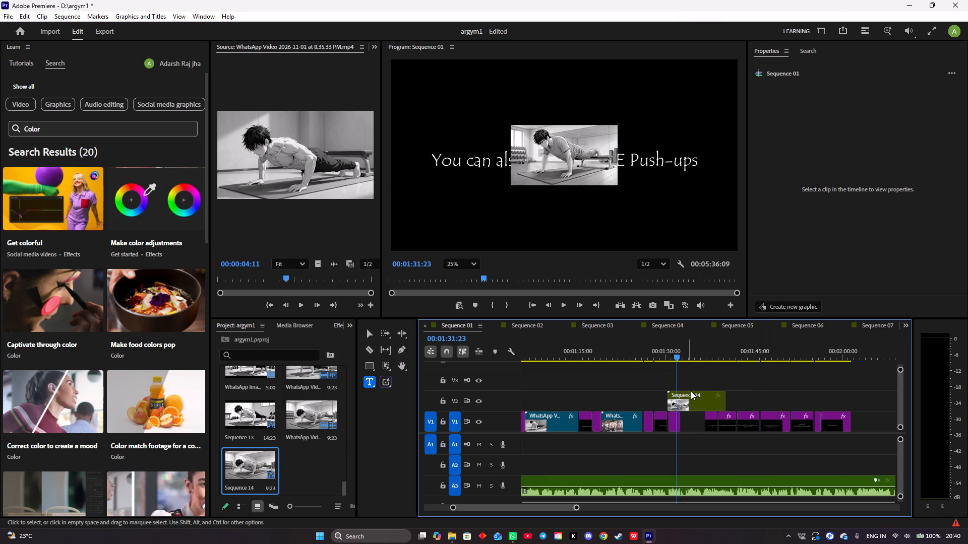
pyautogui.moveTo(725, 401); pyautogui.dragTo(717, 401)
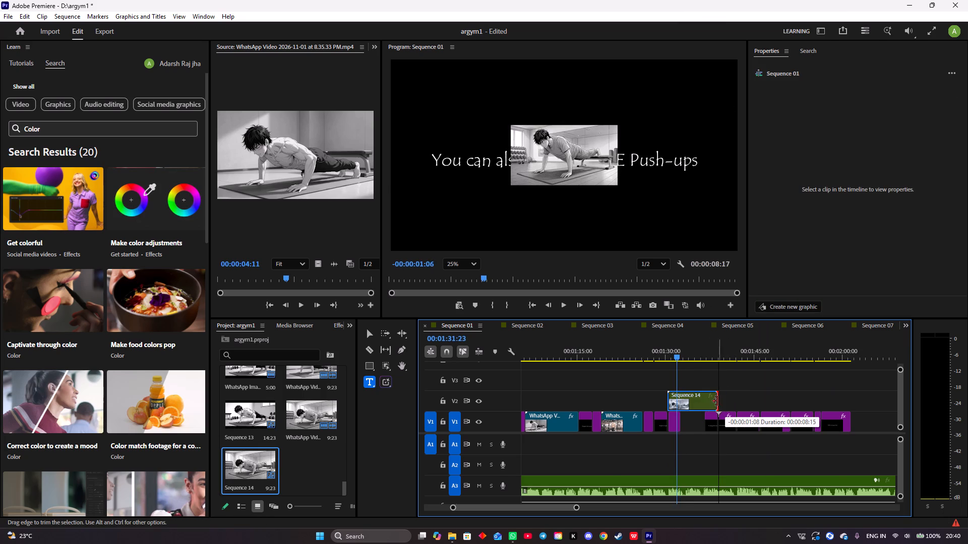
pyautogui.moveTo(717, 401); pyautogui.dragTo(705, 399)
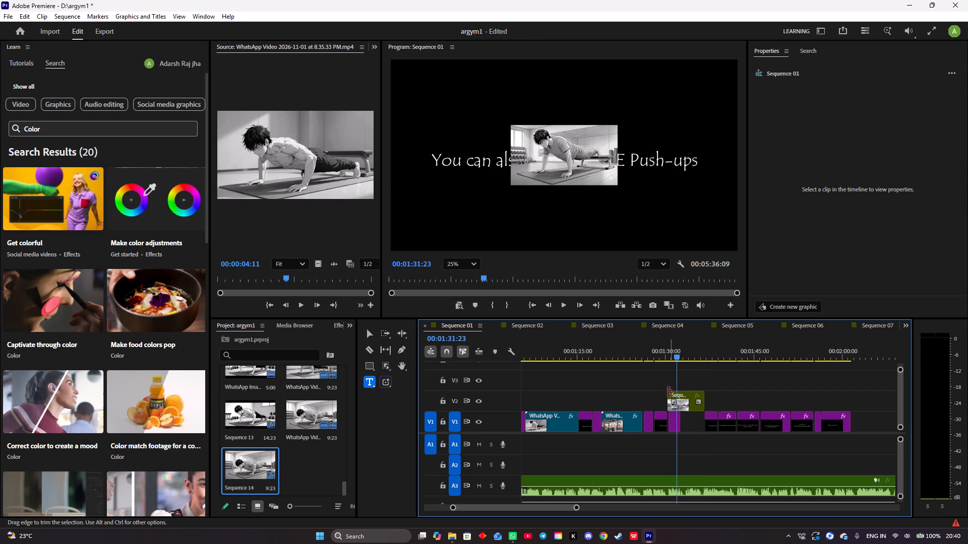
pyautogui.moveTo(669, 395); pyautogui.dragTo(674, 396)
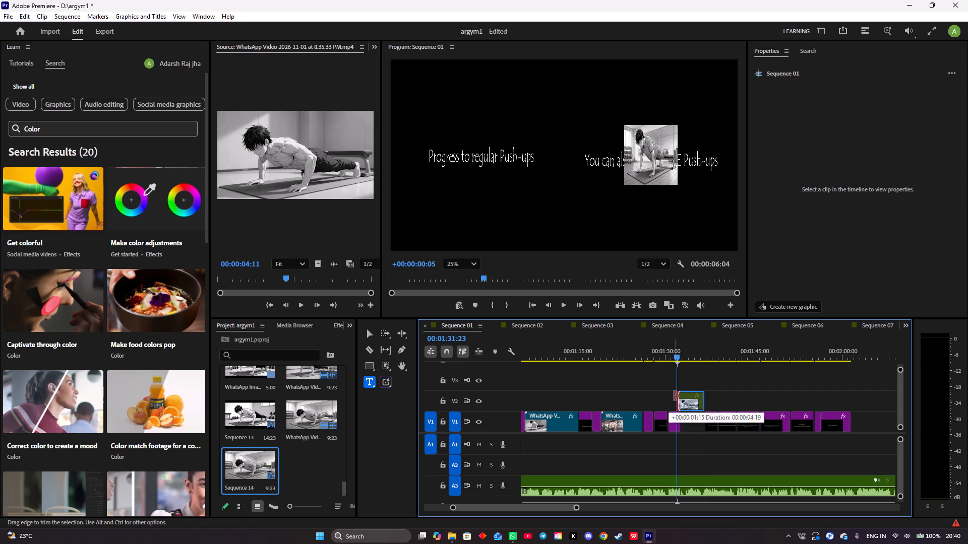
pyautogui.moveTo(674, 396); pyautogui.dragTo(675, 396)
pyautogui.click(678, 397)
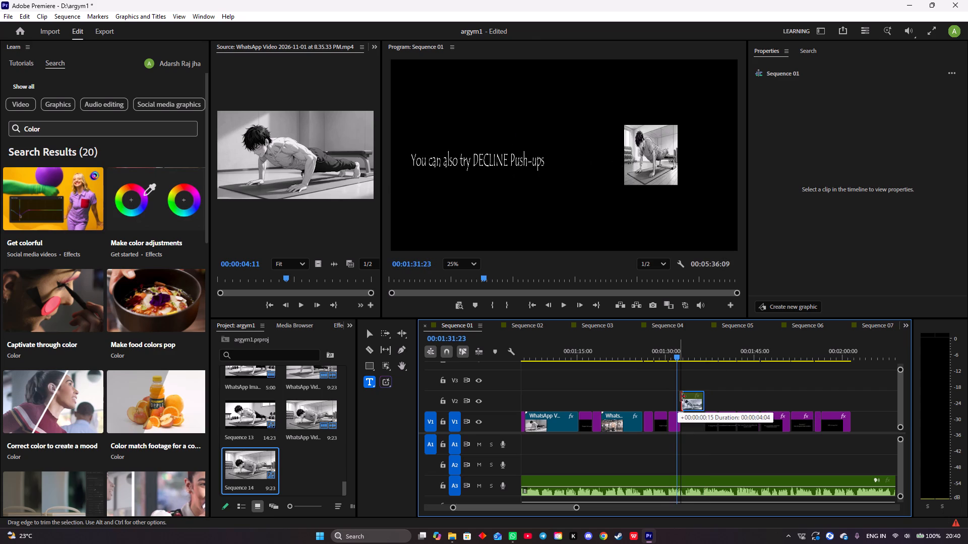
pyautogui.click(689, 404)
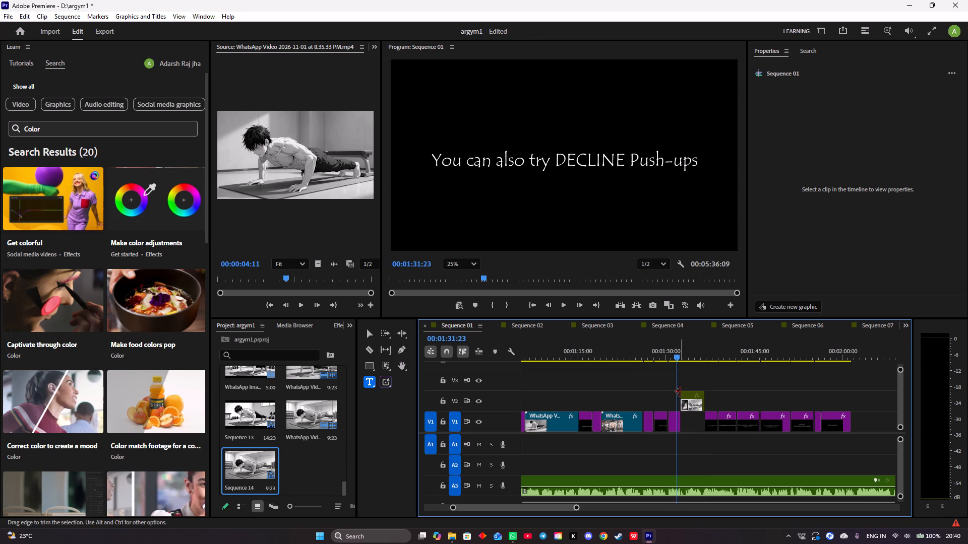
pyautogui.click(680, 391)
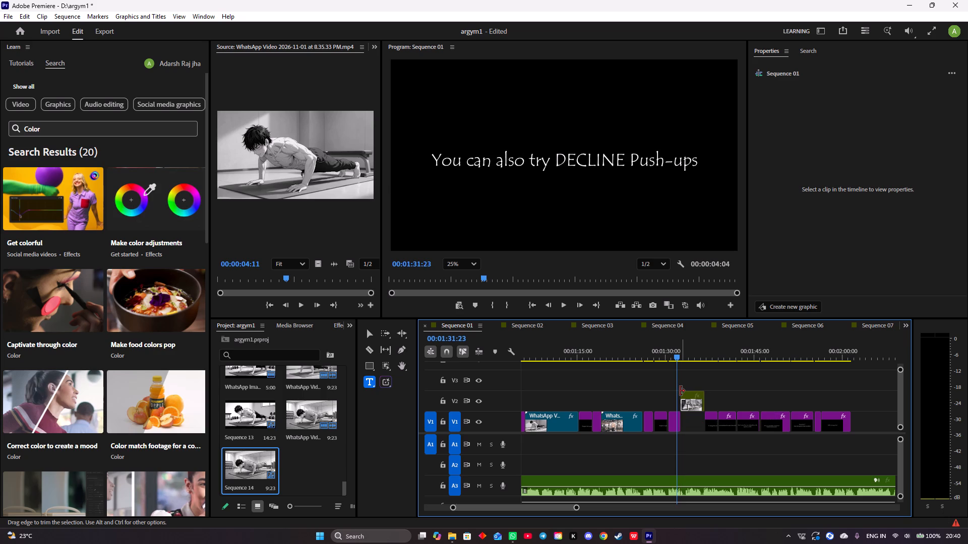
pyautogui.click(681, 391)
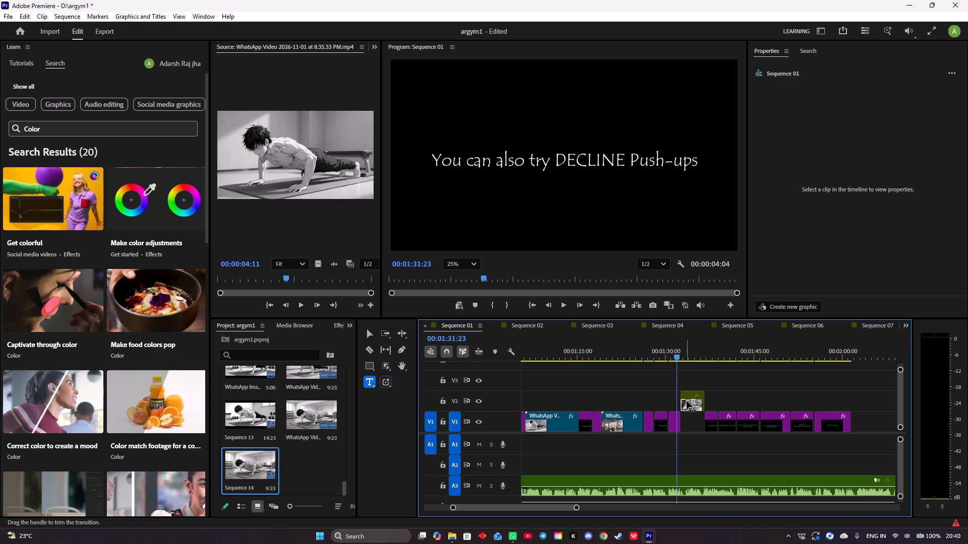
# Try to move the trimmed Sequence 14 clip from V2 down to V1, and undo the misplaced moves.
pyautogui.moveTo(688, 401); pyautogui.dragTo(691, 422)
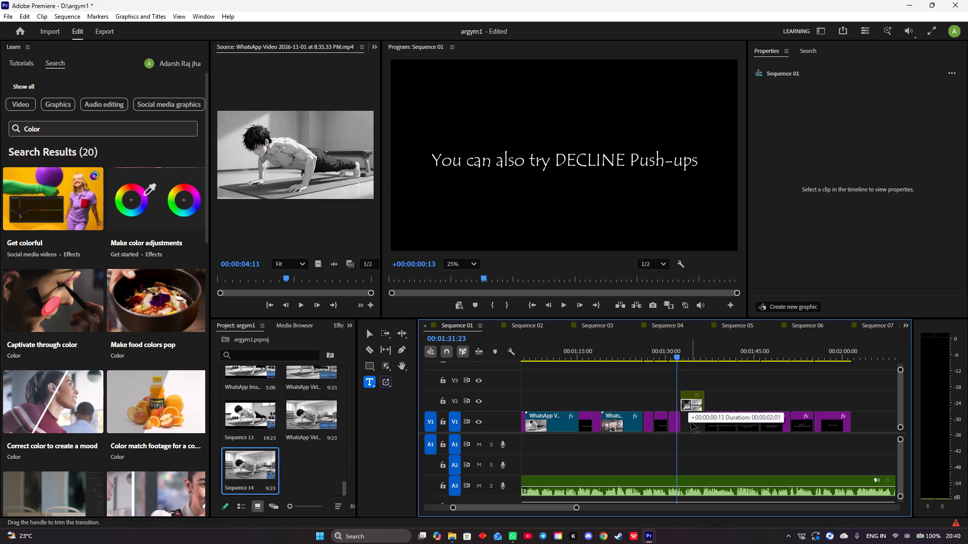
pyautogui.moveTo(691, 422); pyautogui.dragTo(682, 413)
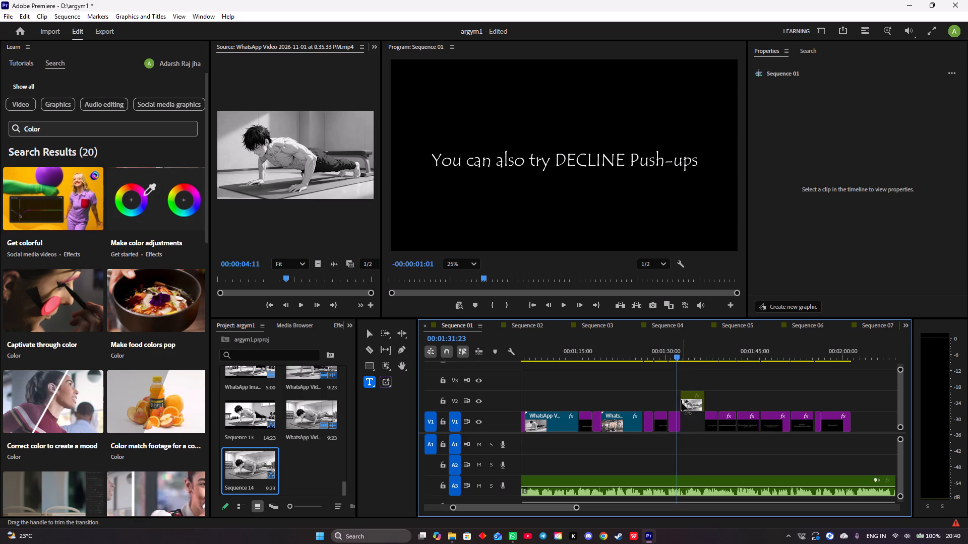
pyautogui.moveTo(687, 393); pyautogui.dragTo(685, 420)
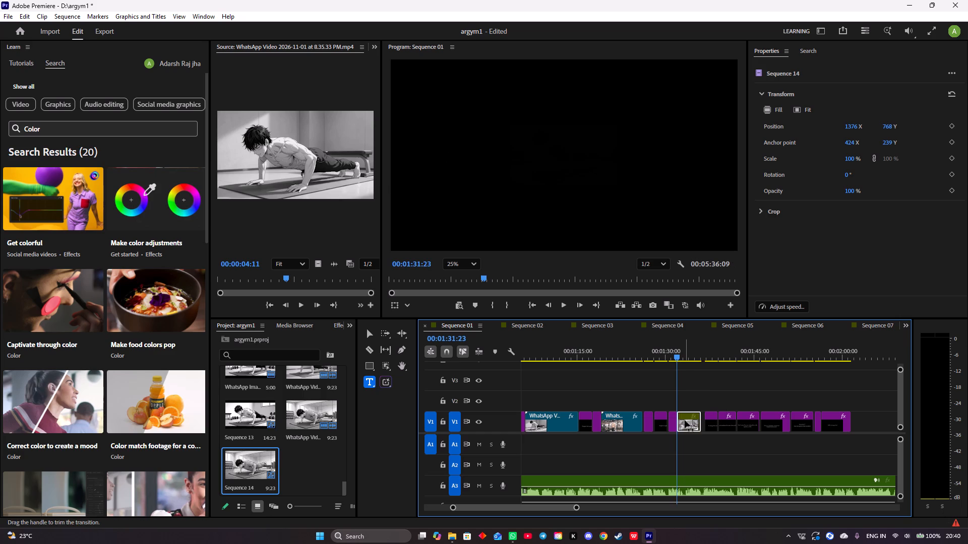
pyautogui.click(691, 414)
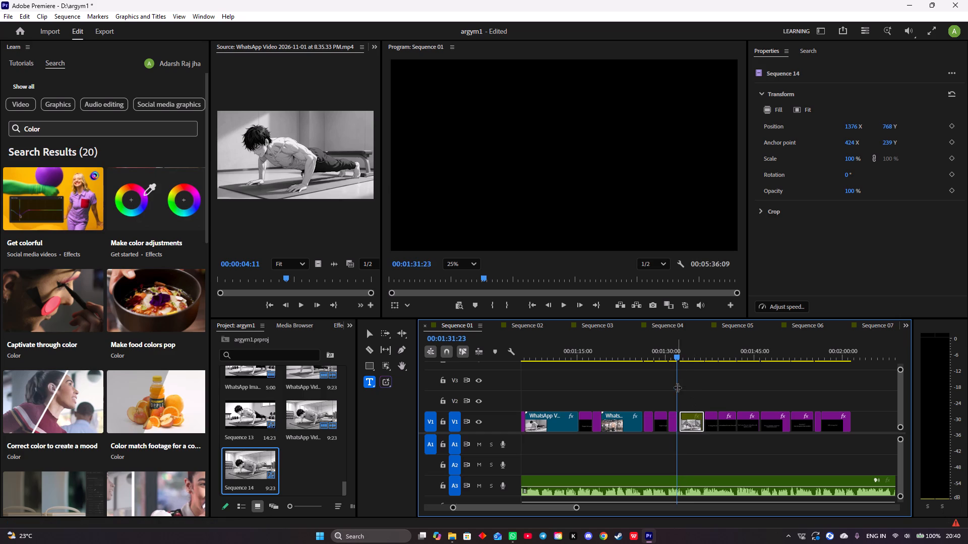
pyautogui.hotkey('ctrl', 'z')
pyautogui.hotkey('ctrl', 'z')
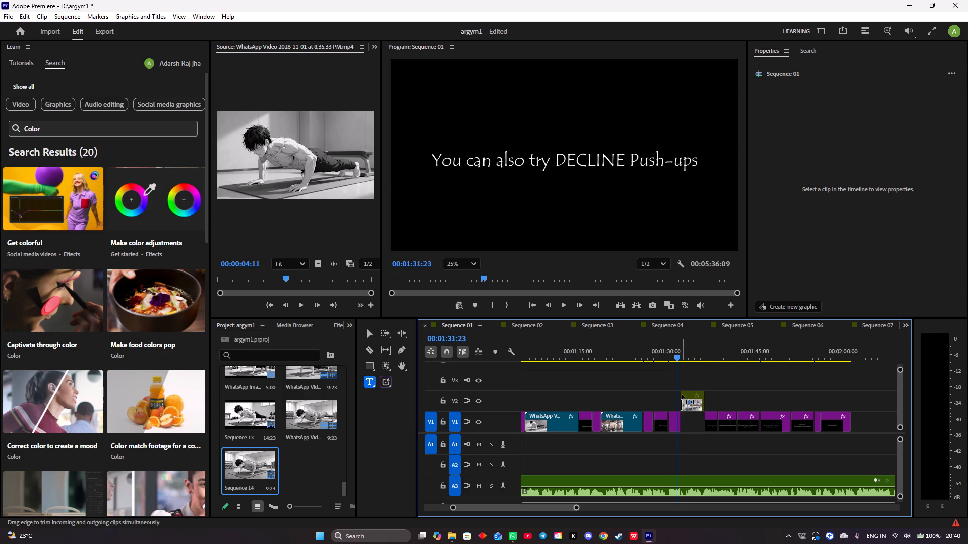
# Move the trimmed Sequence 14 clip from V2 into the V1 gap after the "You can also try DECLINE Push-ups" title.
pyautogui.moveTo(688, 395); pyautogui.dragTo(689, 405)
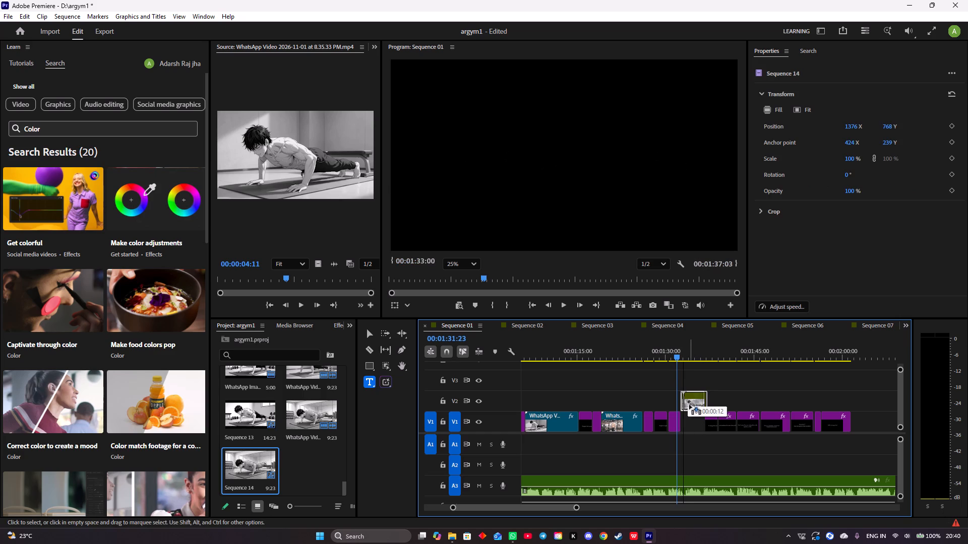
pyautogui.moveTo(689, 405); pyautogui.dragTo(686, 414)
# Check the Sequence 14 push-up clip on V1 in playback and scale it to fill the frame.
pyautogui.moveTo(676, 362); pyautogui.dragTo(669, 361)
pyautogui.press('space')
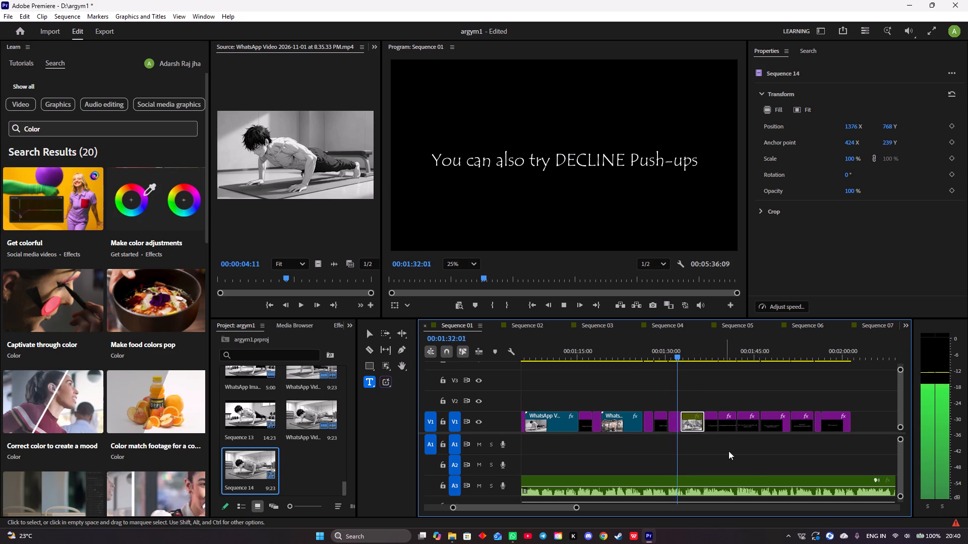
pyautogui.press('space')
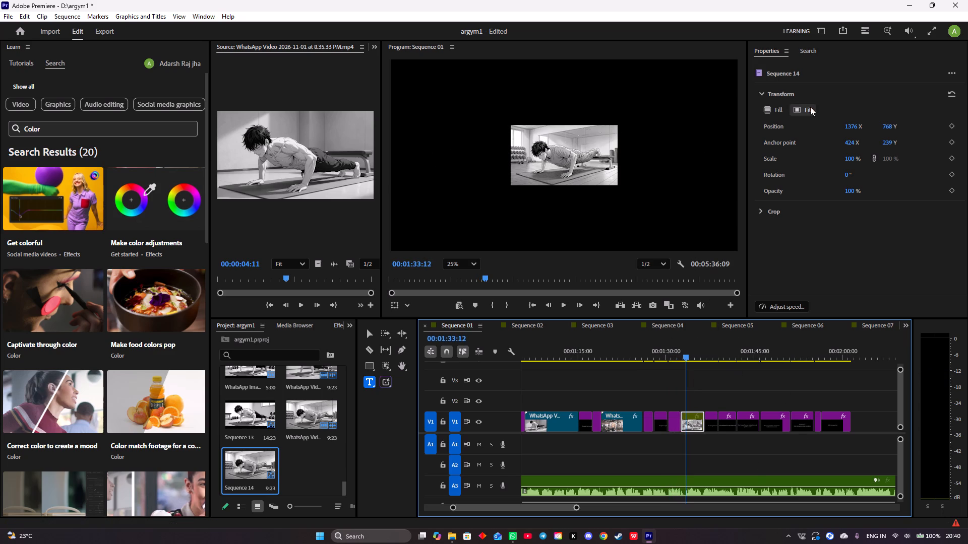
pyautogui.click(800, 106)
pyautogui.click(776, 108)
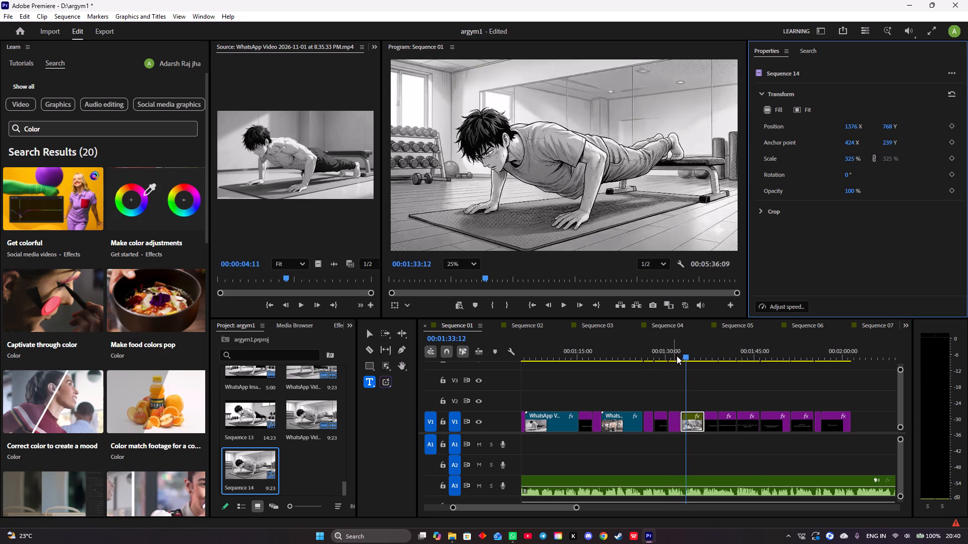
# Play back the sequence from around the DECLINE Push-ups title through the "Build a stronger back" title.
pyautogui.moveTo(682, 356); pyautogui.dragTo(671, 356)
pyautogui.press('space')
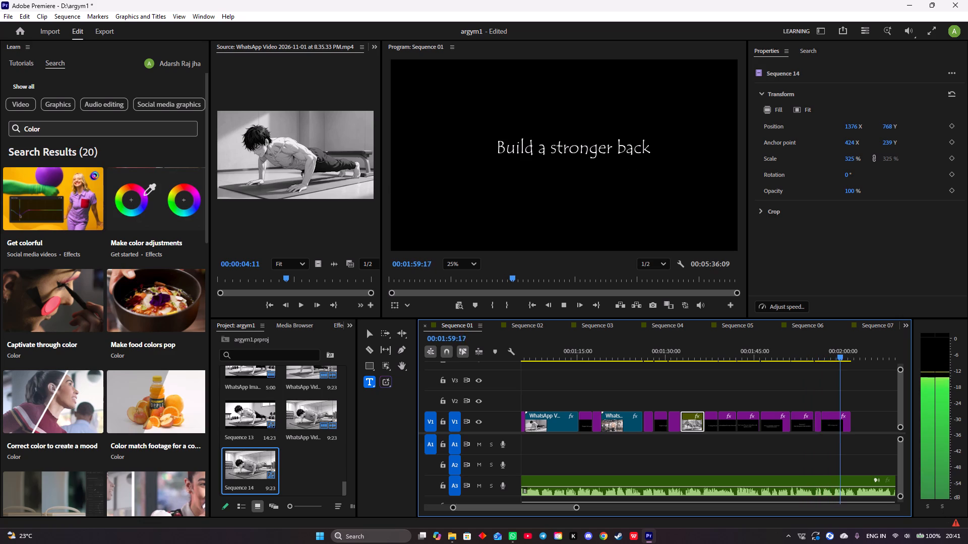
pyautogui.press('space')
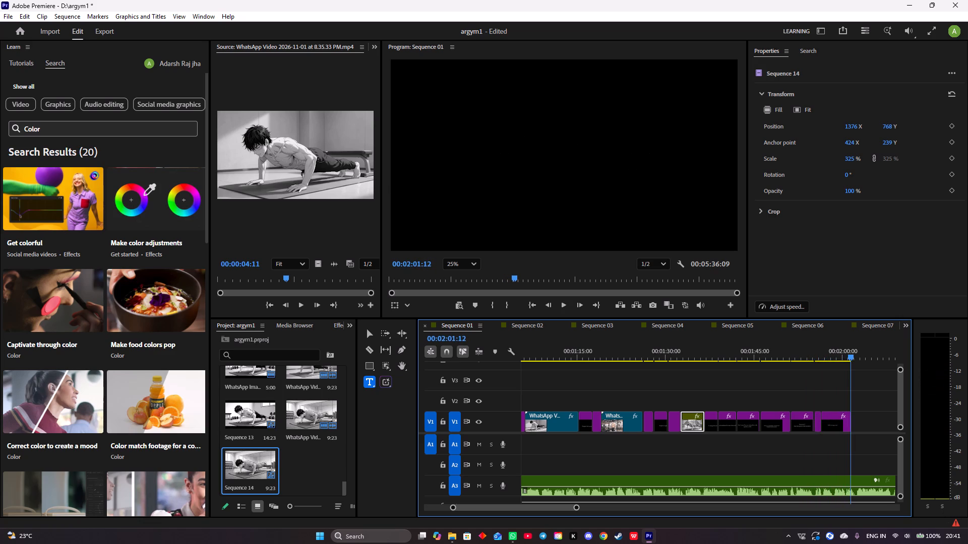
# Add a fade-out transition of about one second at the end of the Sequence 14 clip on V1 and review it.
pyautogui.moveTo(850, 357); pyautogui.dragTo(830, 357)
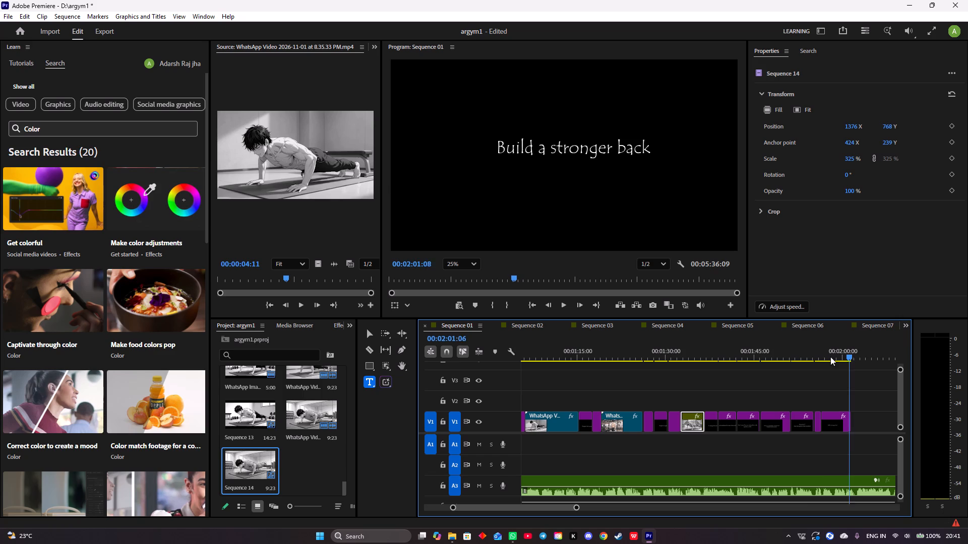
pyautogui.moveTo(830, 357); pyautogui.dragTo(700, 369)
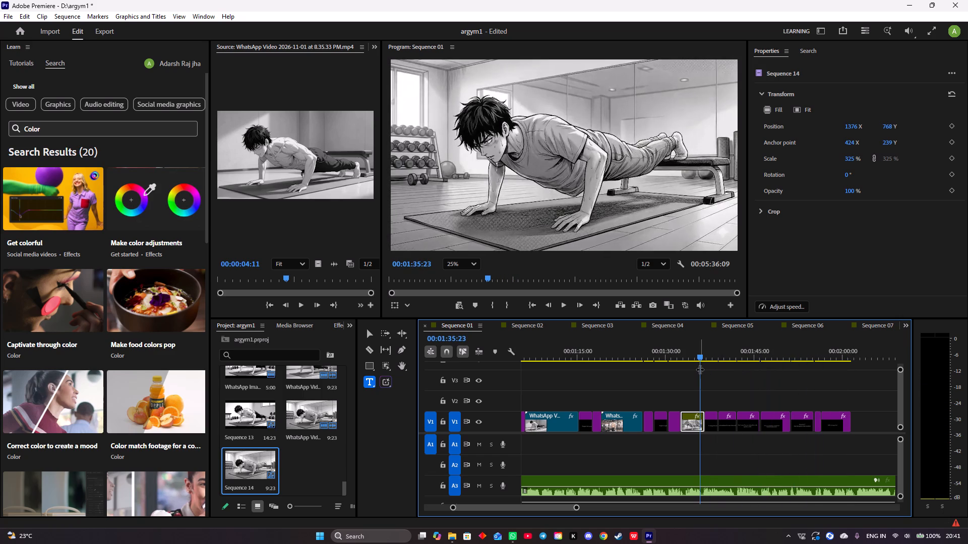
pyautogui.press('space')
pyautogui.press('space')
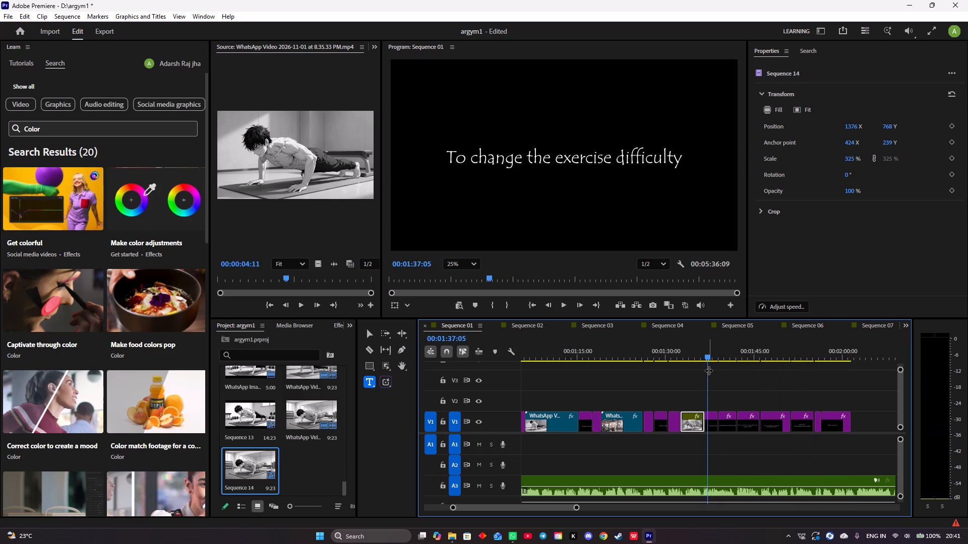
pyautogui.moveTo(707, 357); pyautogui.dragTo(698, 359)
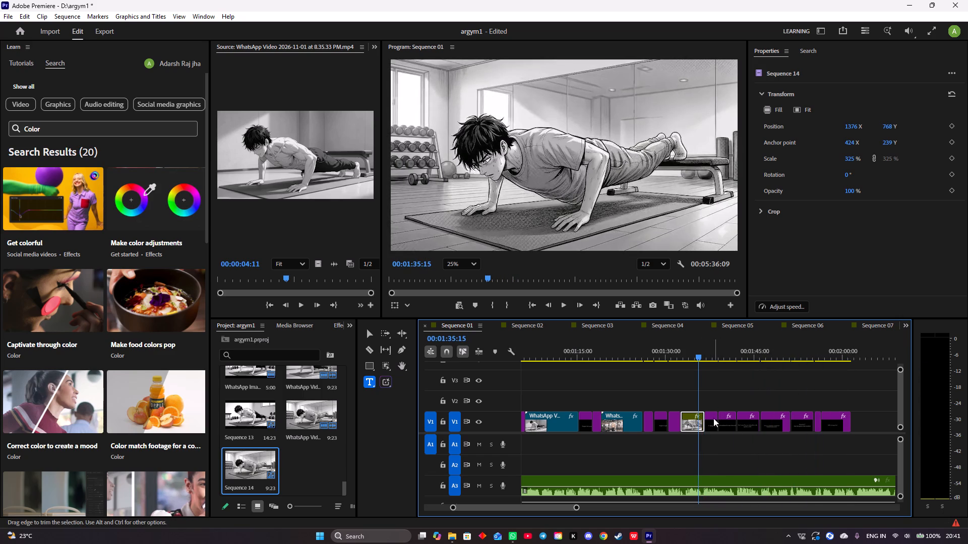
pyautogui.click(701, 423)
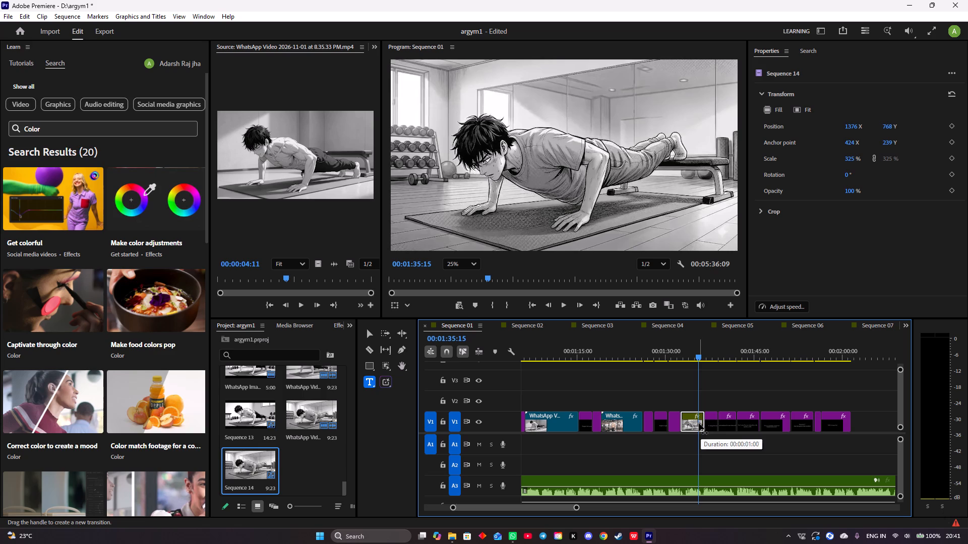
pyautogui.moveTo(698, 358); pyautogui.dragTo(695, 357)
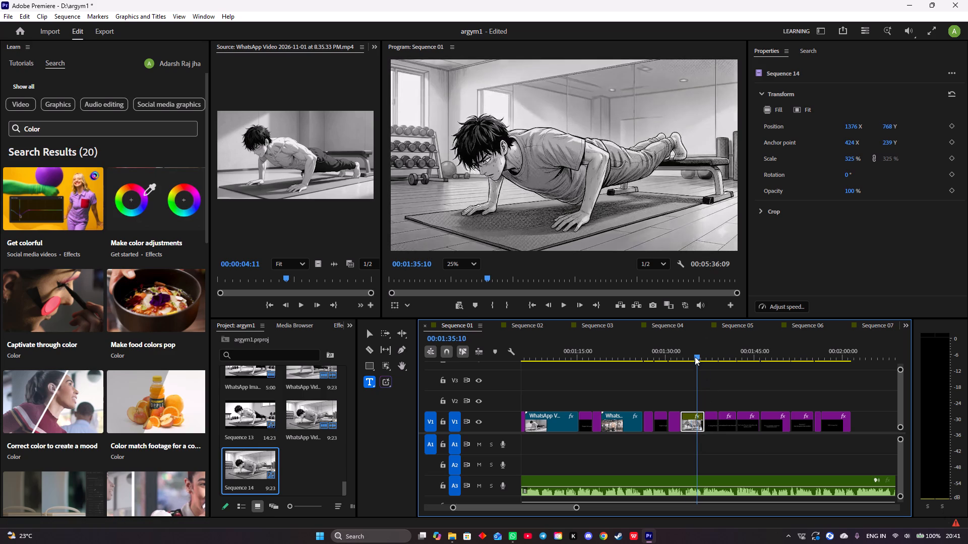
pyautogui.moveTo(695, 357); pyautogui.dragTo(689, 358)
pyautogui.press('space')
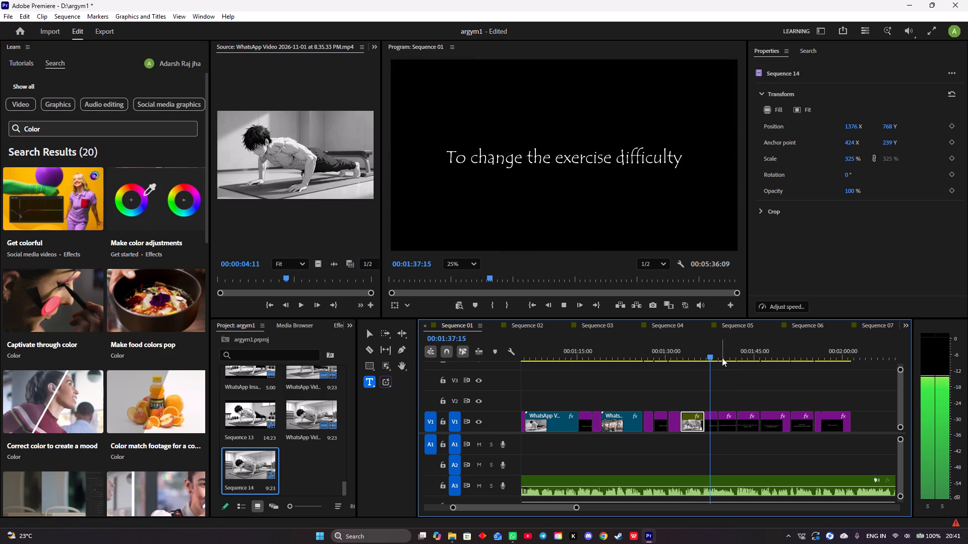
pyautogui.press('space')
# Play back the opening of the sequence from the start to the mirror shot.
pyautogui.moveTo(711, 356); pyautogui.dragTo(405, 362)
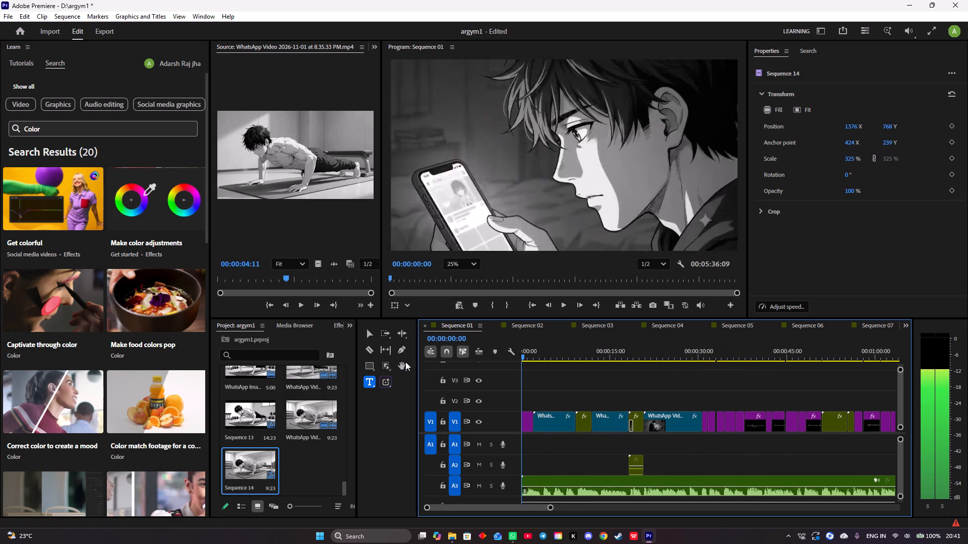
pyautogui.moveTo(405, 362); pyautogui.dragTo(405, 362)
pyautogui.press('space')
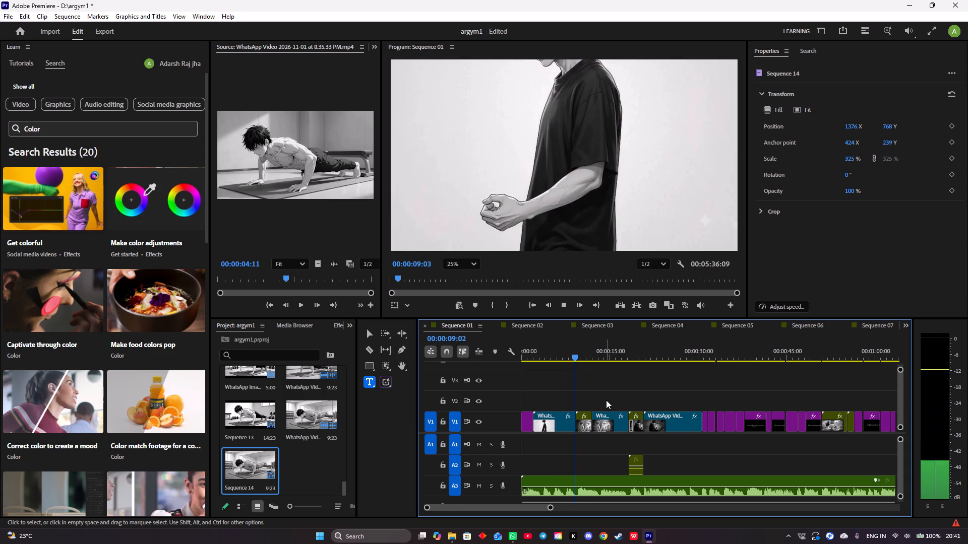
pyautogui.press('space')
# Add a fade-out transition of about 1:16 at the end of the first WhatsApp clip on V1, before the mirror shot, and review it.
pyautogui.moveTo(581, 356); pyautogui.dragTo(575, 356)
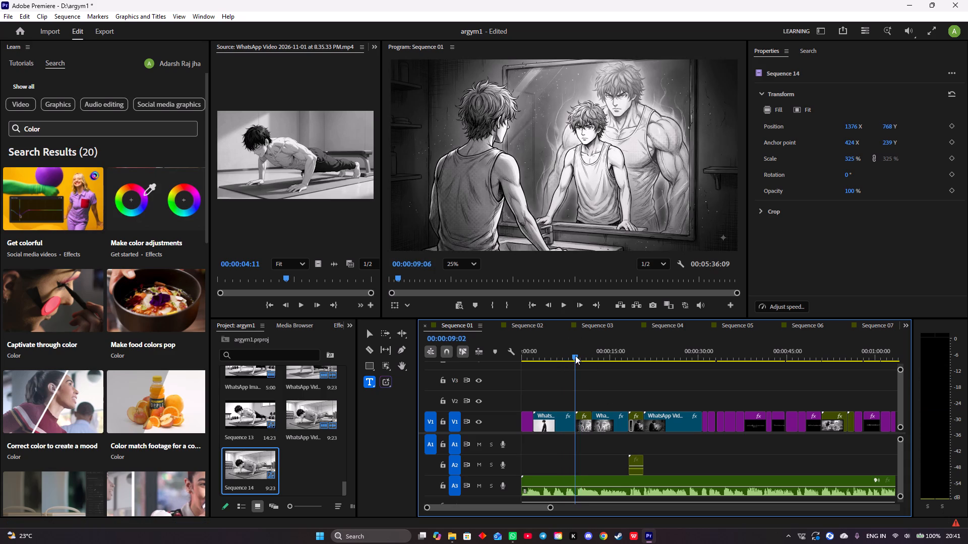
pyautogui.click(569, 423)
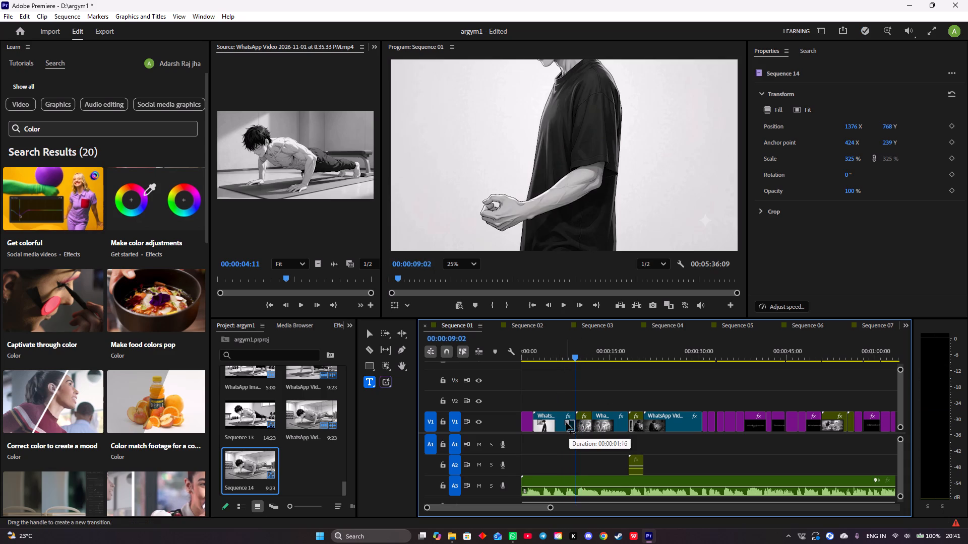
pyautogui.moveTo(576, 355); pyautogui.dragTo(566, 355)
pyautogui.press('space')
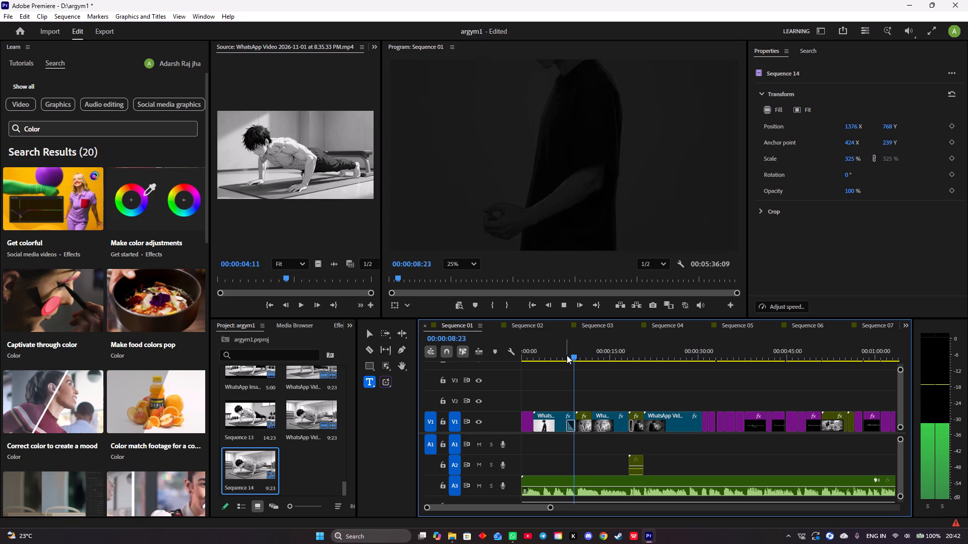
pyautogui.press('space')
# Shorten the fade-out transition at the end of the first WhatsApp clip on V1 and play it back.
pyautogui.click(568, 423)
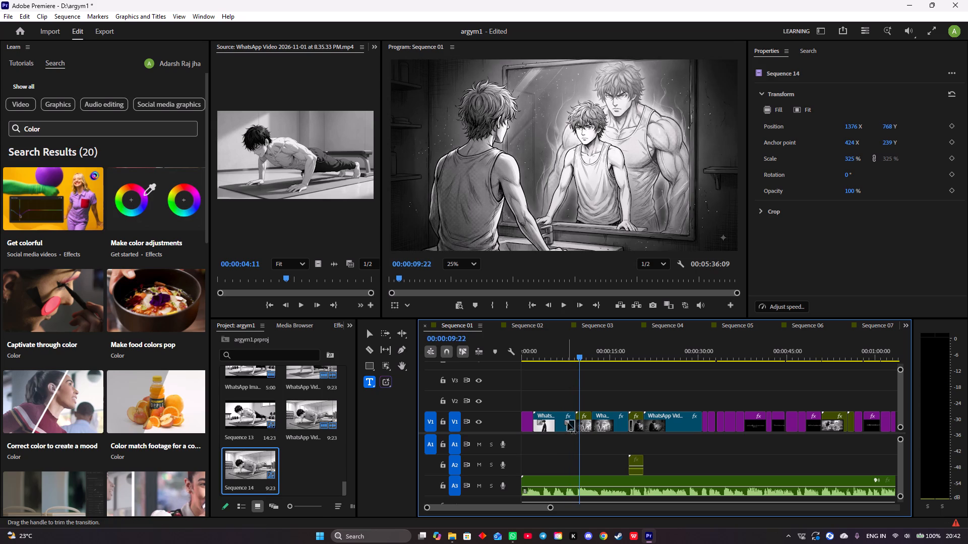
pyautogui.moveTo(579, 356); pyautogui.dragTo(564, 356)
pyautogui.press('space')
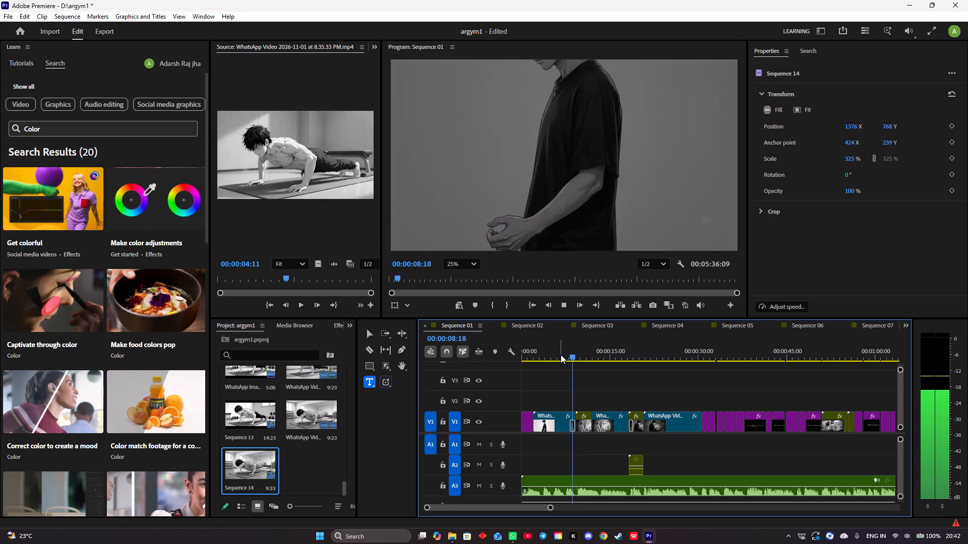
pyautogui.press('space')
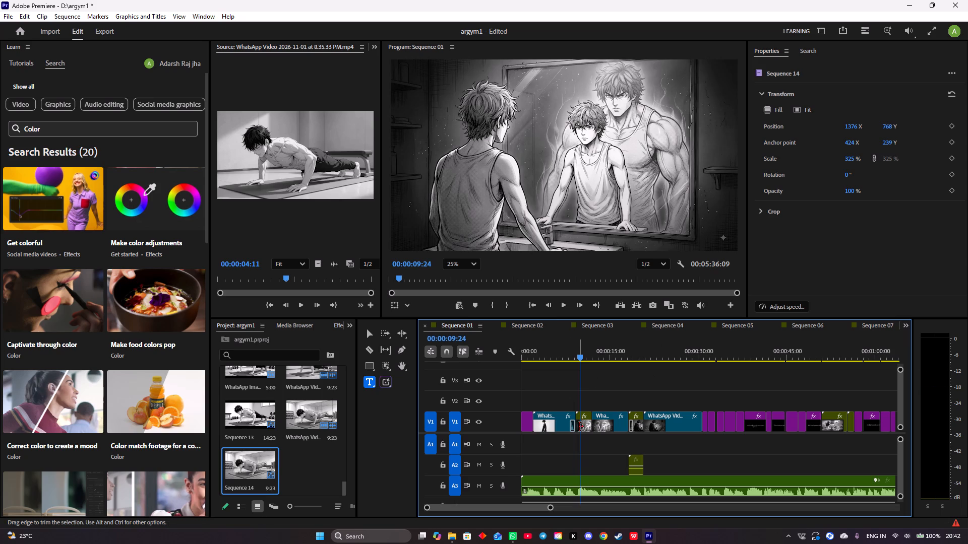
# Play back the sequence from about 7:17, through the mirror shots, to the "You decide that" title.
pyautogui.moveTo(580, 357); pyautogui.dragTo(567, 357)
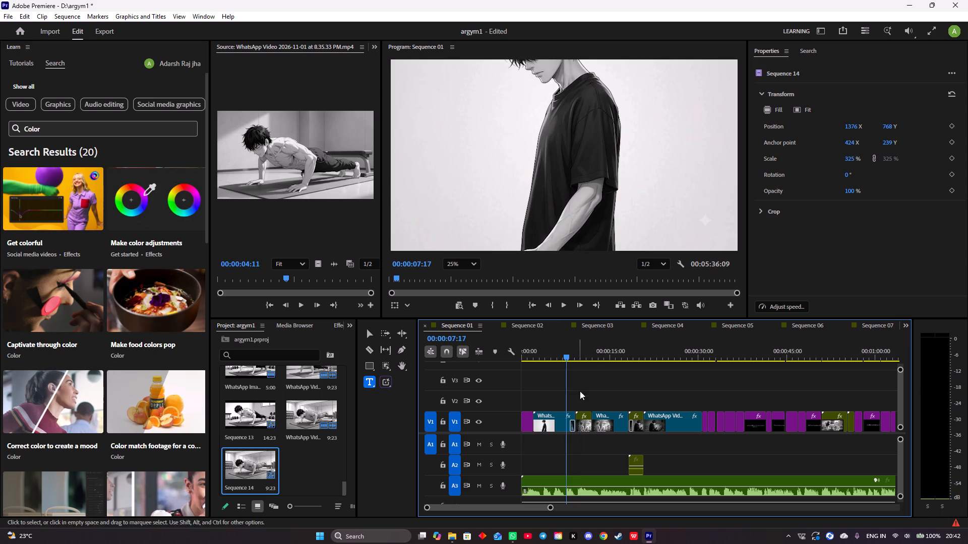
pyautogui.click(581, 420)
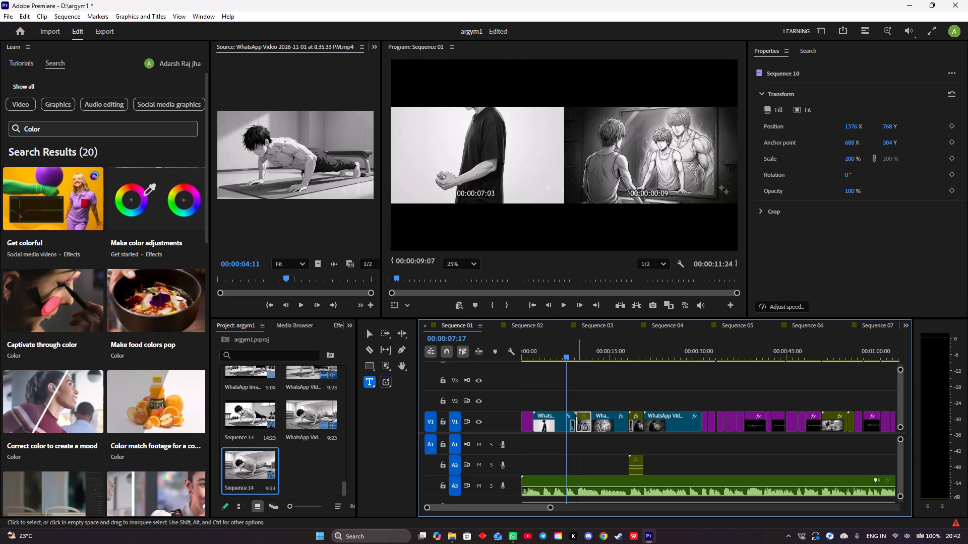
pyautogui.press('space')
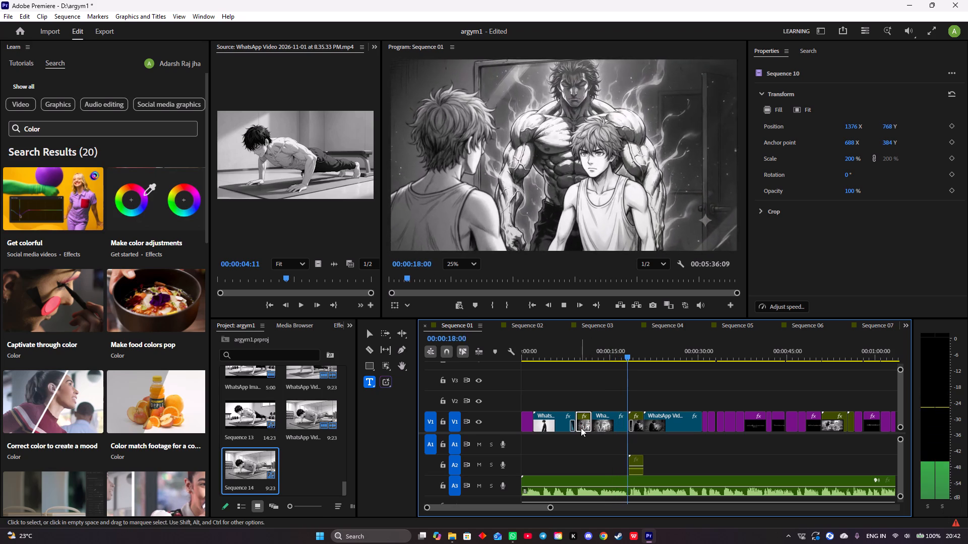
pyautogui.press('space')
pyautogui.press('space')
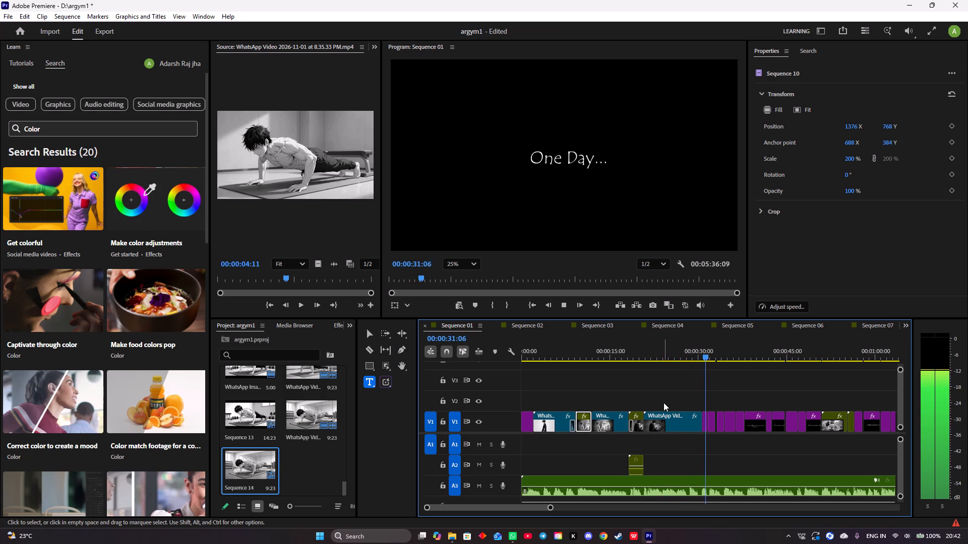
pyautogui.press('space')
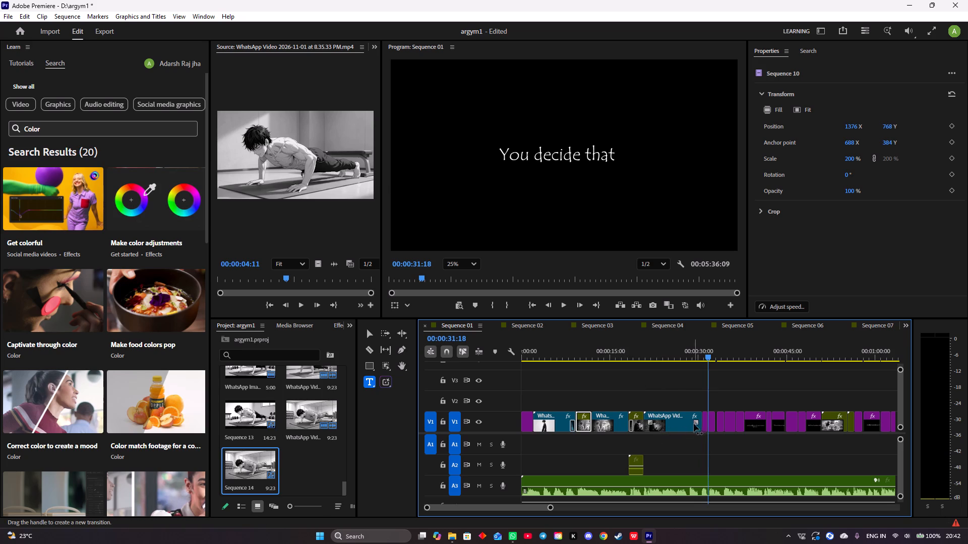
# Add a fade-out transition at the end of the WhatsApp video clip on V1 that ends near 30 seconds, and play it back.
pyautogui.click(695, 422)
pyautogui.click(695, 422)
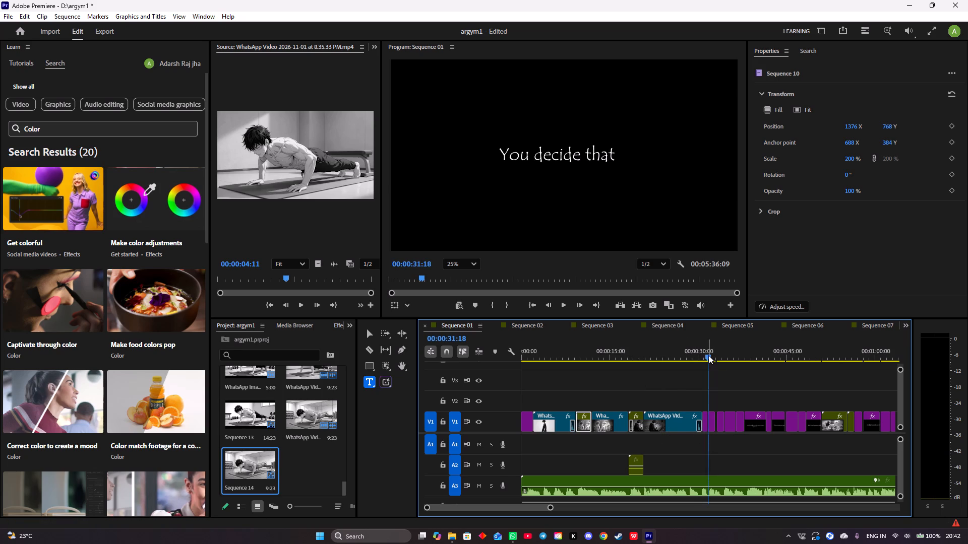
pyautogui.moveTo(708, 355); pyautogui.dragTo(689, 355)
pyautogui.press('space')
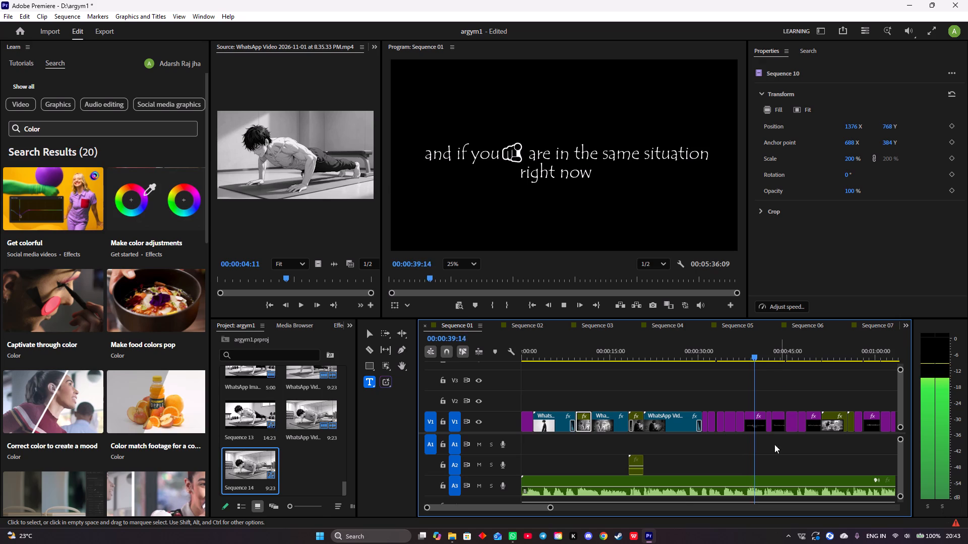
# Change the end of the "They also require your" title near 1:02 to read "Core muscles" and play it back.
pyautogui.moveTo(532, 509); pyautogui.dragTo(543, 509)
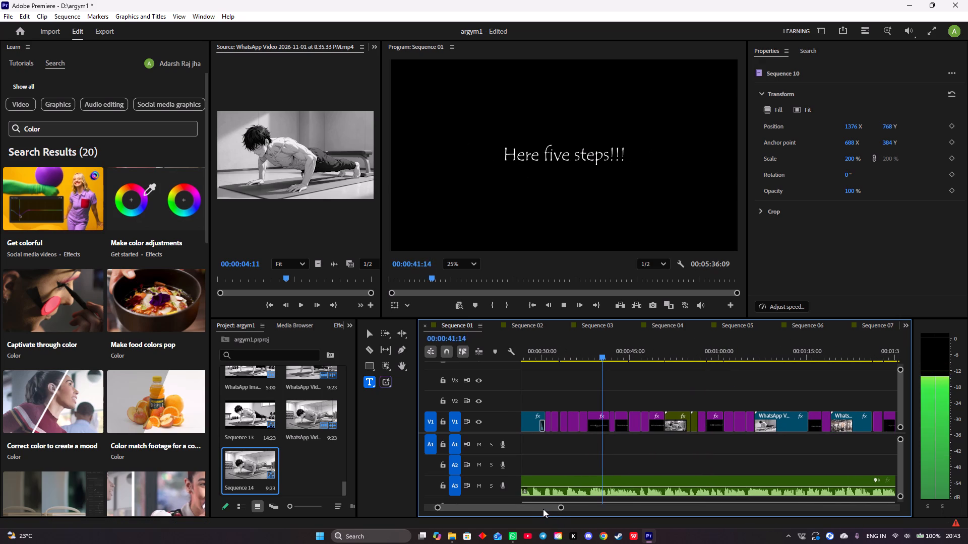
pyautogui.moveTo(543, 509); pyautogui.dragTo(544, 509)
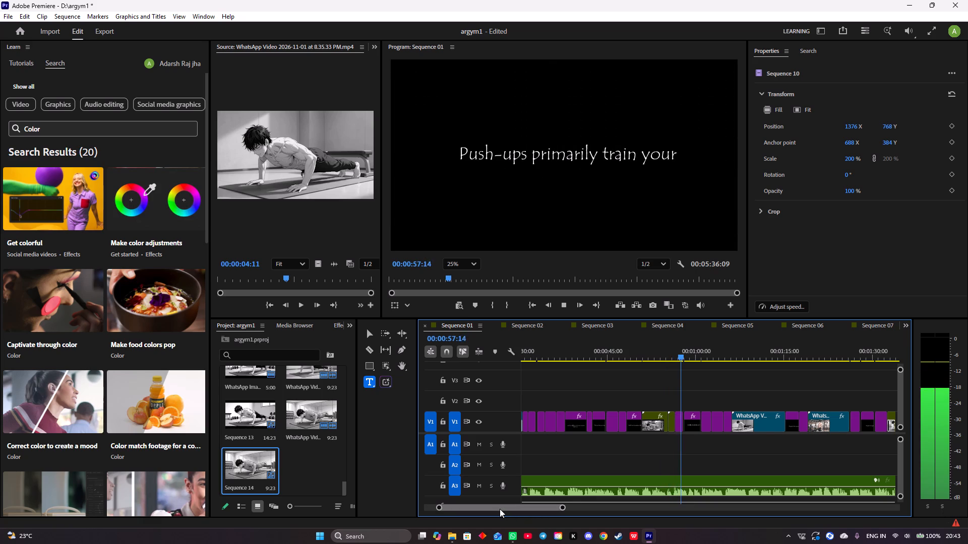
pyautogui.moveTo(500, 509); pyautogui.dragTo(509, 507)
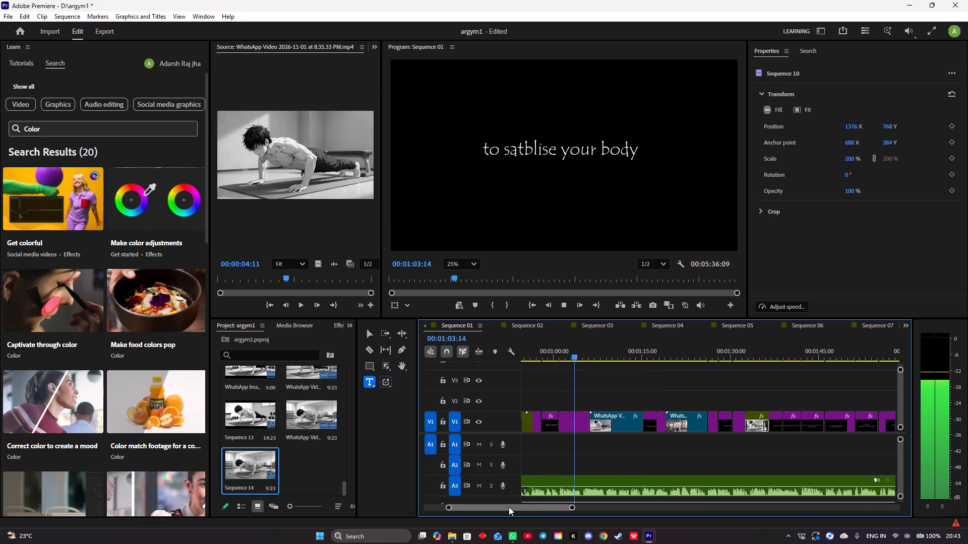
pyautogui.press('space')
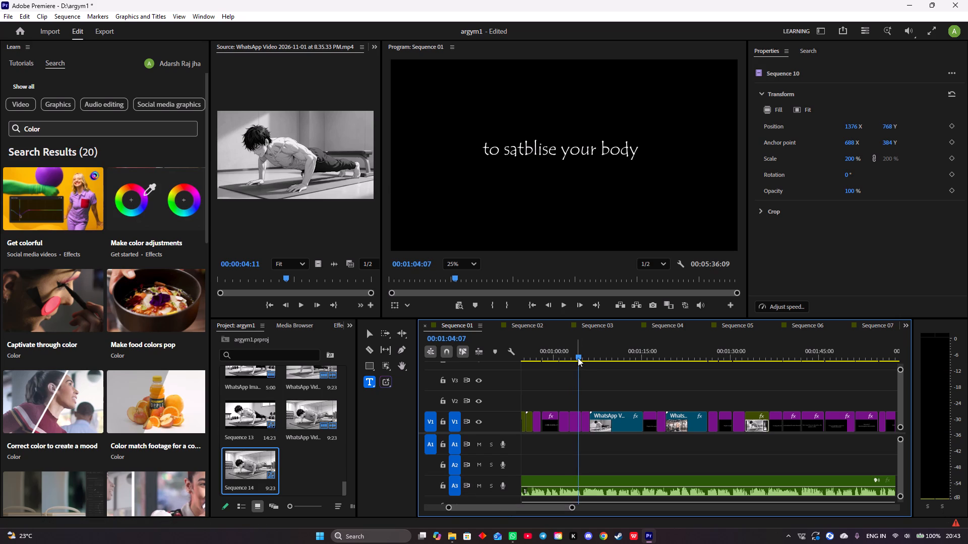
pyautogui.moveTo(577, 357); pyautogui.dragTo(566, 357)
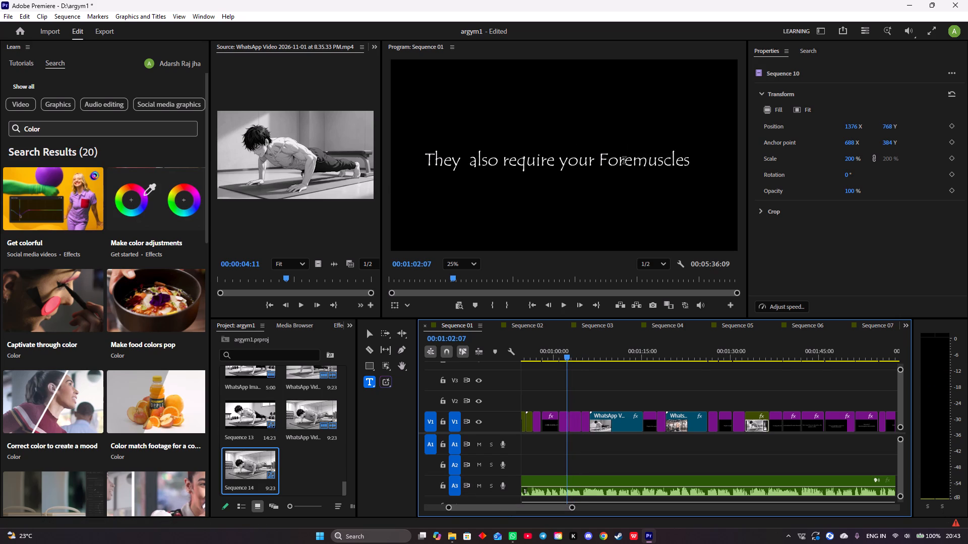
pyautogui.click(609, 161)
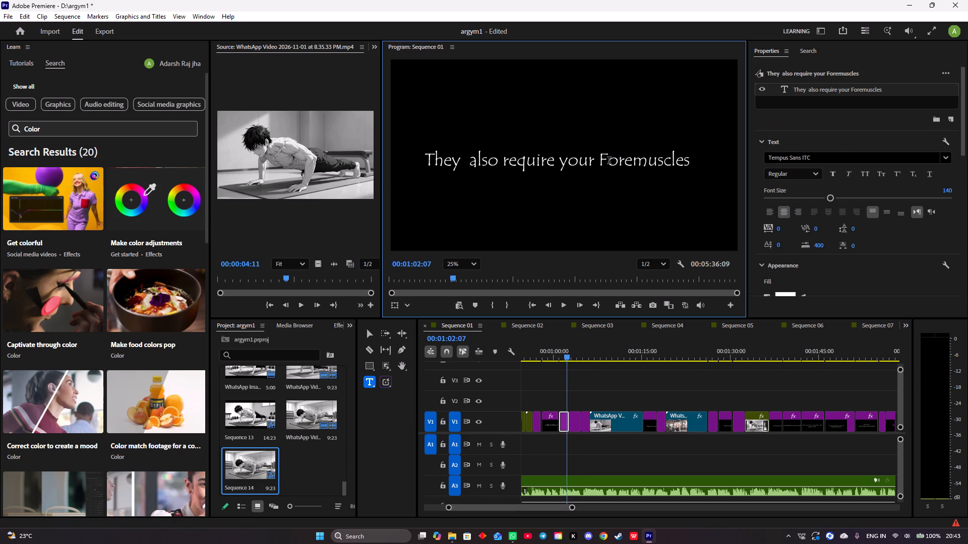
pyautogui.press('BackSpace')
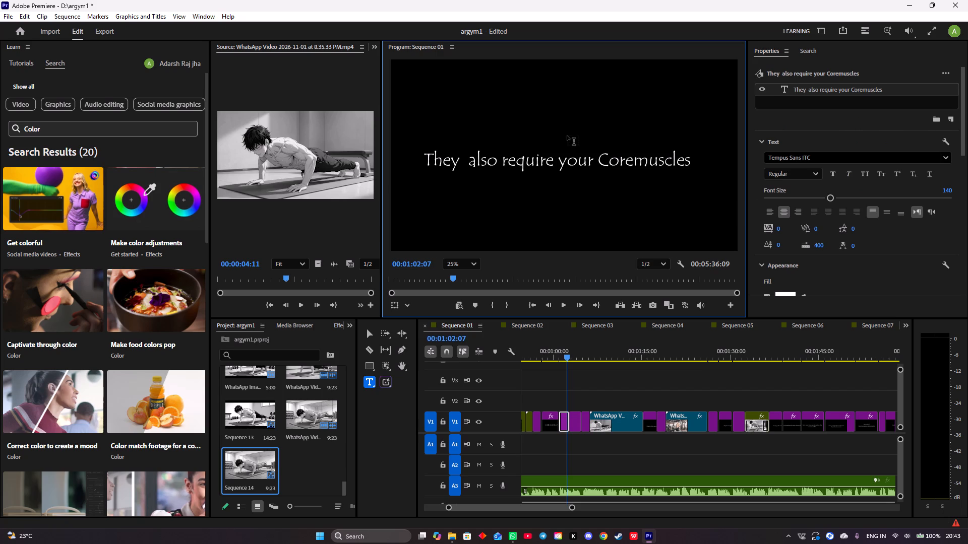
pyautogui.click(635, 162)
pyautogui.press('space')
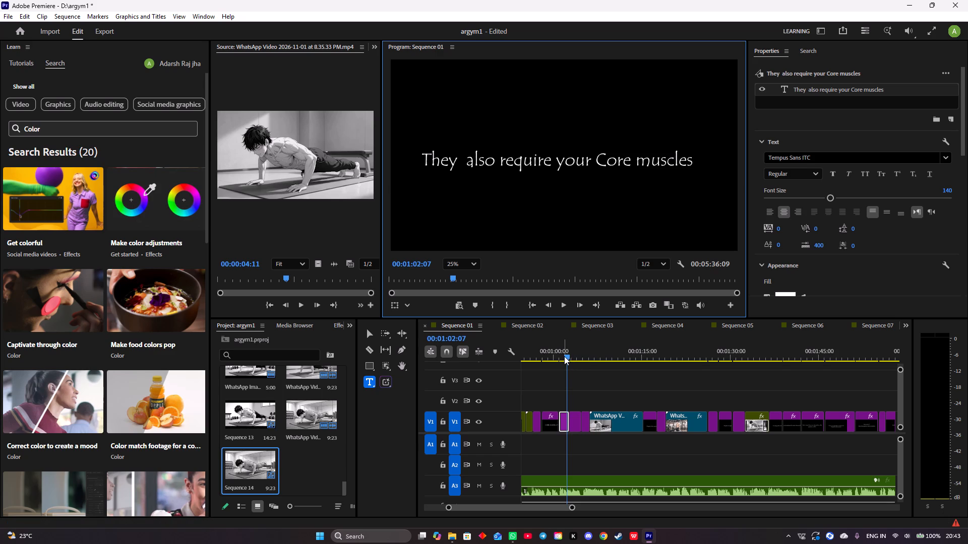
pyautogui.moveTo(567, 356); pyautogui.dragTo(556, 355)
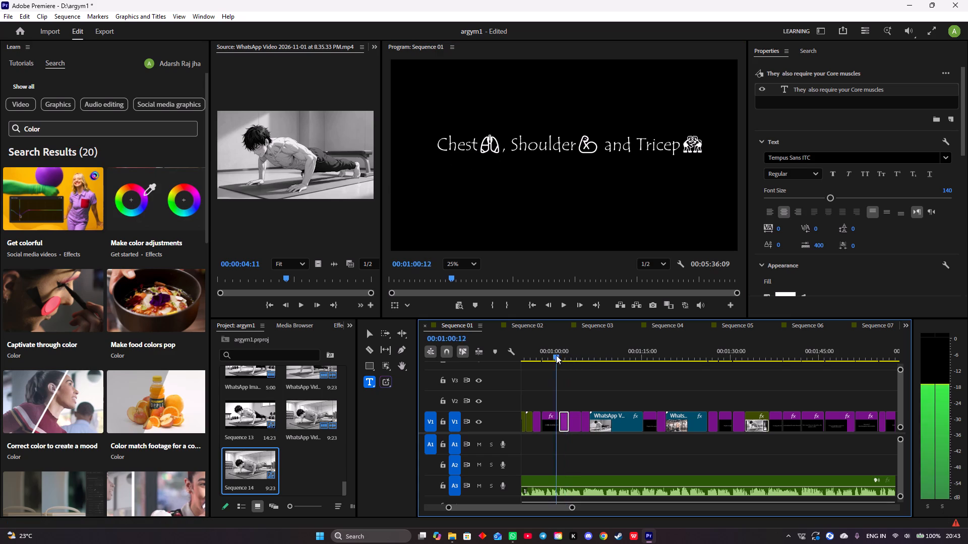
pyautogui.moveTo(556, 355); pyautogui.dragTo(552, 352)
pyautogui.press('space')
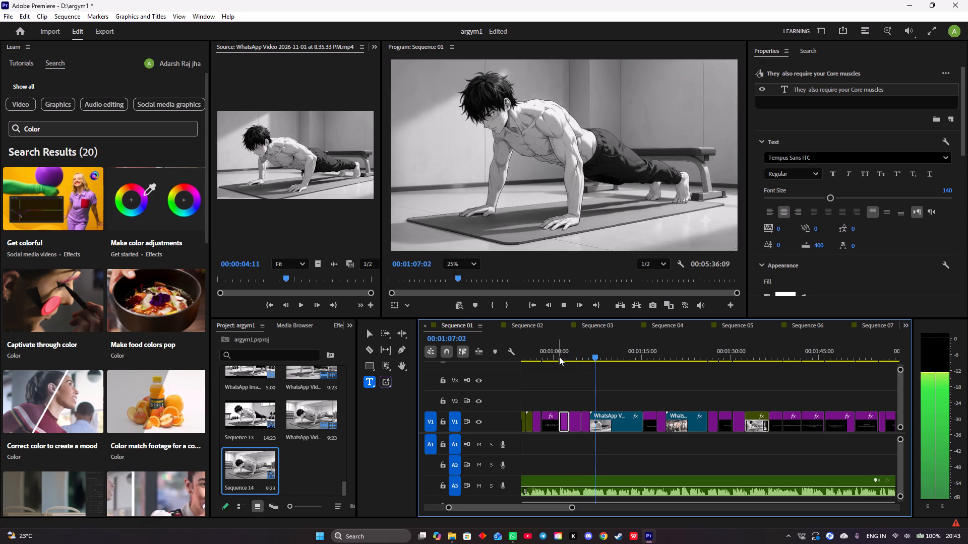
pyautogui.press('space')
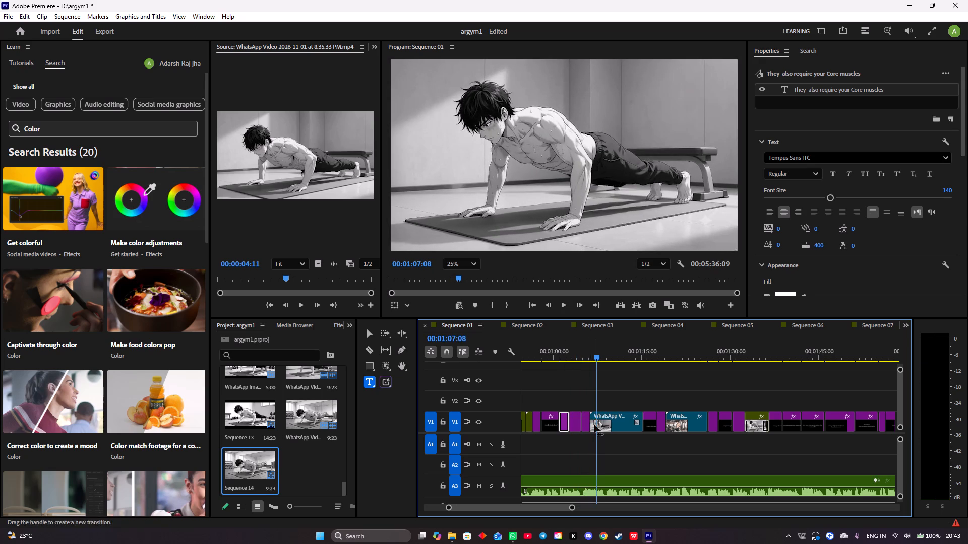
# Add a fade-in transition at the start of the WhatsApp push-up clip following the "to satblise your body" title, and play it back.
pyautogui.moveTo(598, 360); pyautogui.dragTo(579, 358)
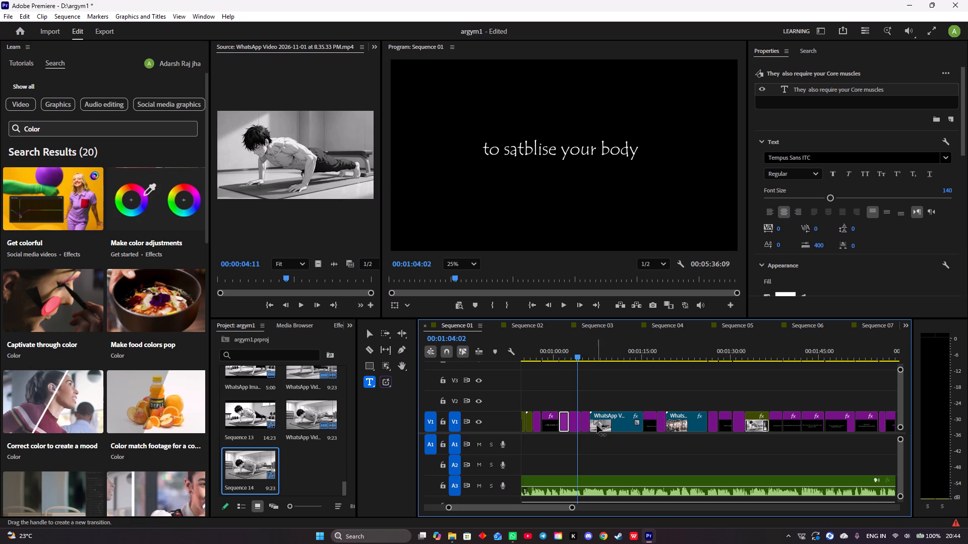
pyautogui.click(597, 422)
pyautogui.press('space')
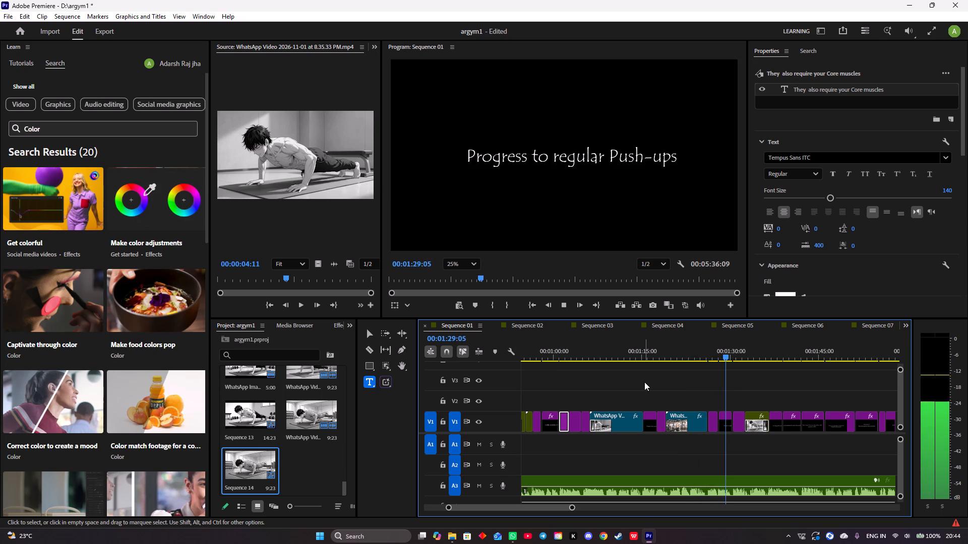
pyautogui.press('space')
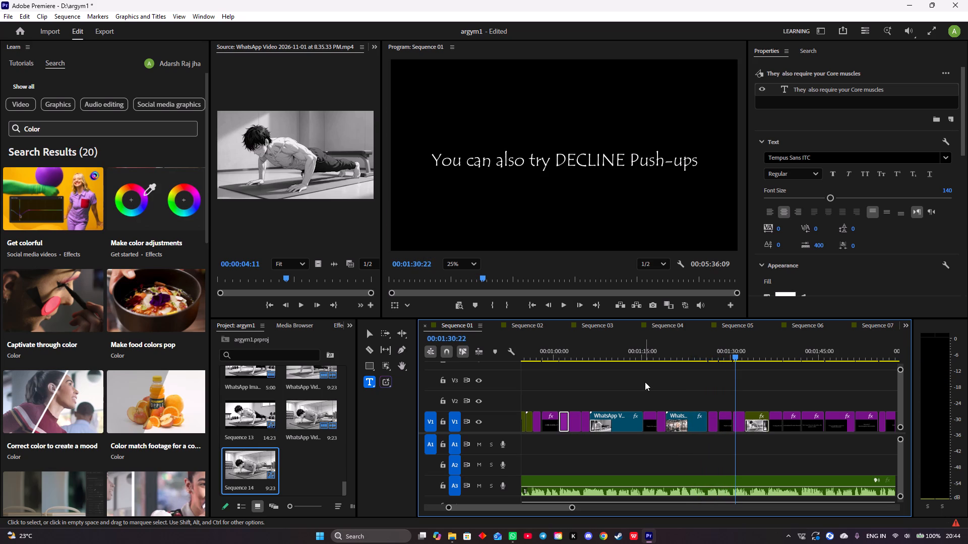
# Add a fade-out transition at the end of the incline push-up WhatsApp clip on V1 near 1:25 and play it back.
pyautogui.click(700, 424)
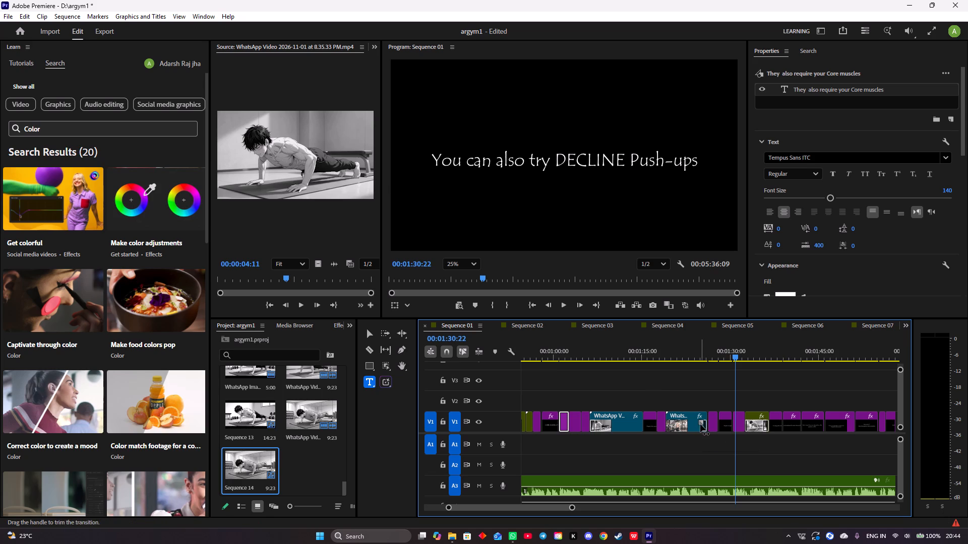
pyautogui.moveTo(735, 354); pyautogui.dragTo(695, 357)
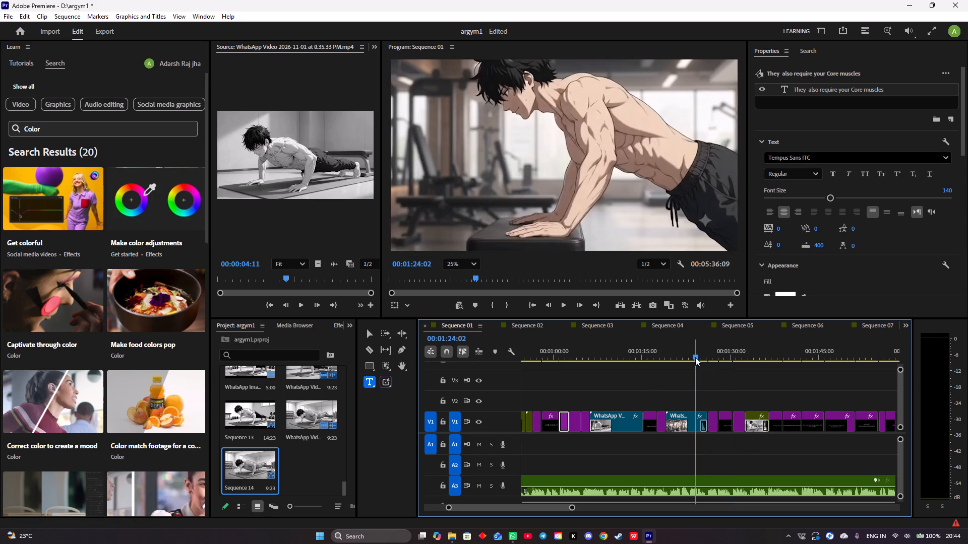
pyautogui.press('space')
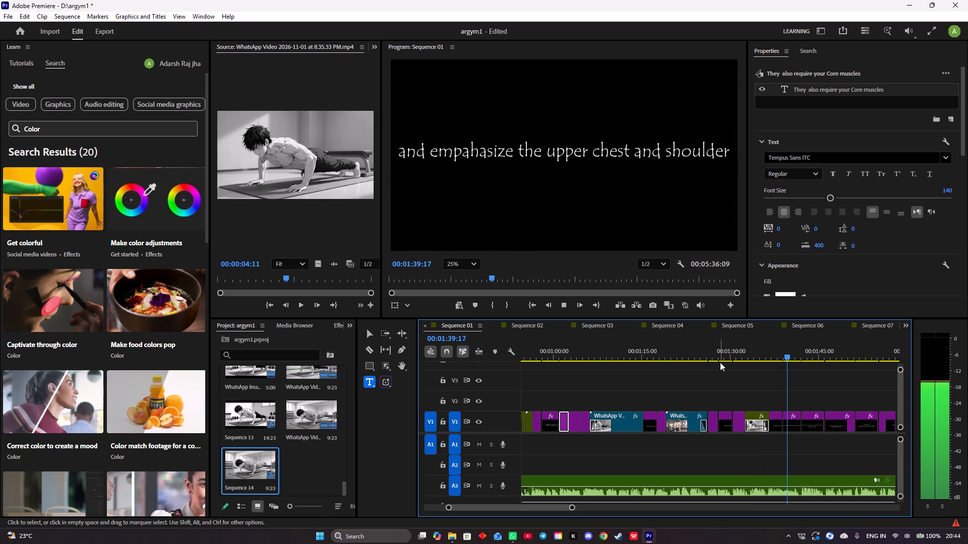
pyautogui.press('space')
# Review the section from about 55 seconds through the "Core muscles" title, and return to the "Push-ups primarily train your" title.
pyautogui.moveTo(792, 359); pyautogui.dragTo(770, 358)
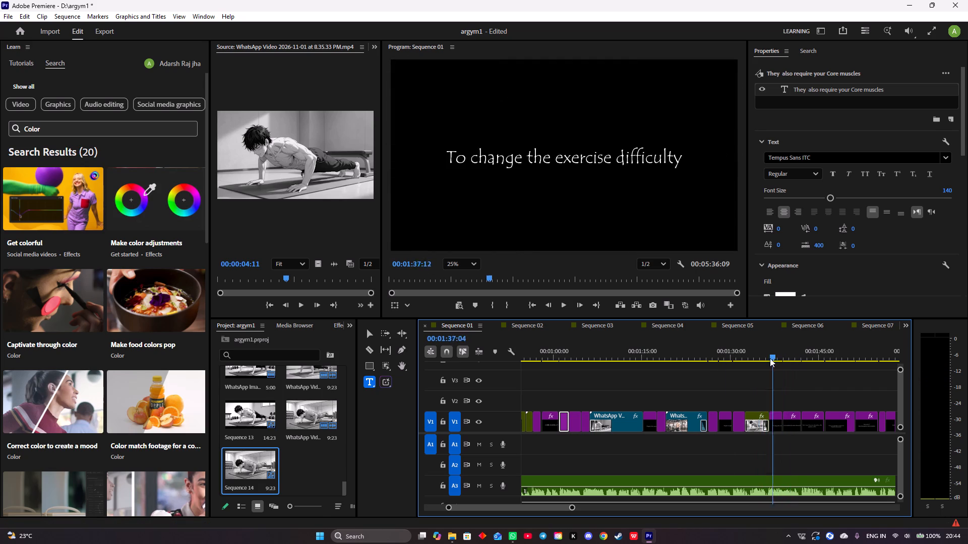
pyautogui.moveTo(770, 358); pyautogui.dragTo(528, 376)
pyautogui.press('space')
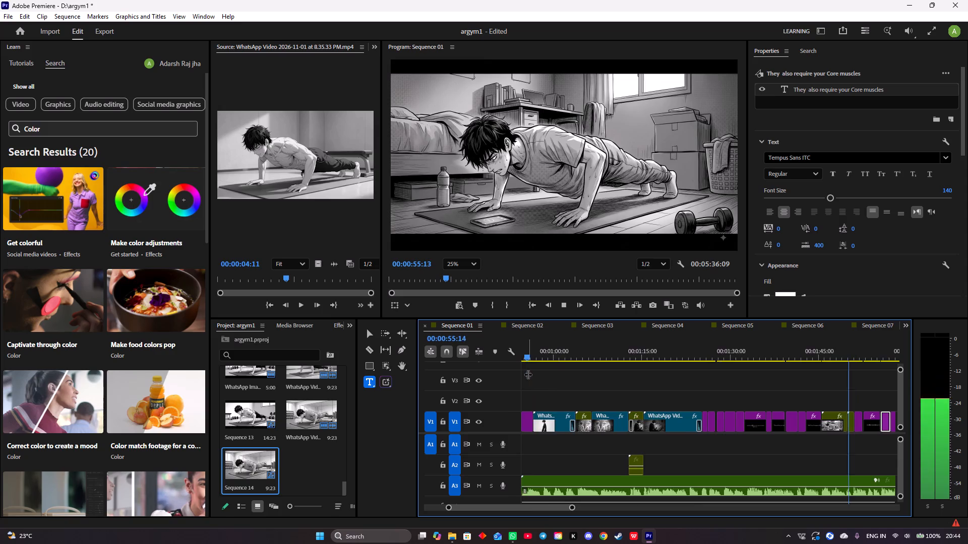
pyautogui.moveTo(528, 507); pyautogui.dragTo(529, 507)
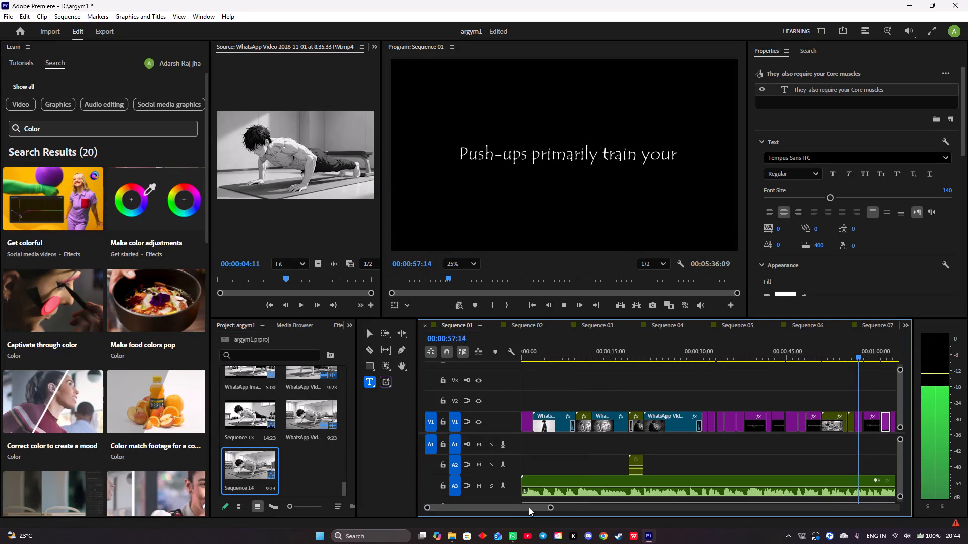
pyautogui.moveTo(529, 507); pyautogui.dragTo(514, 508)
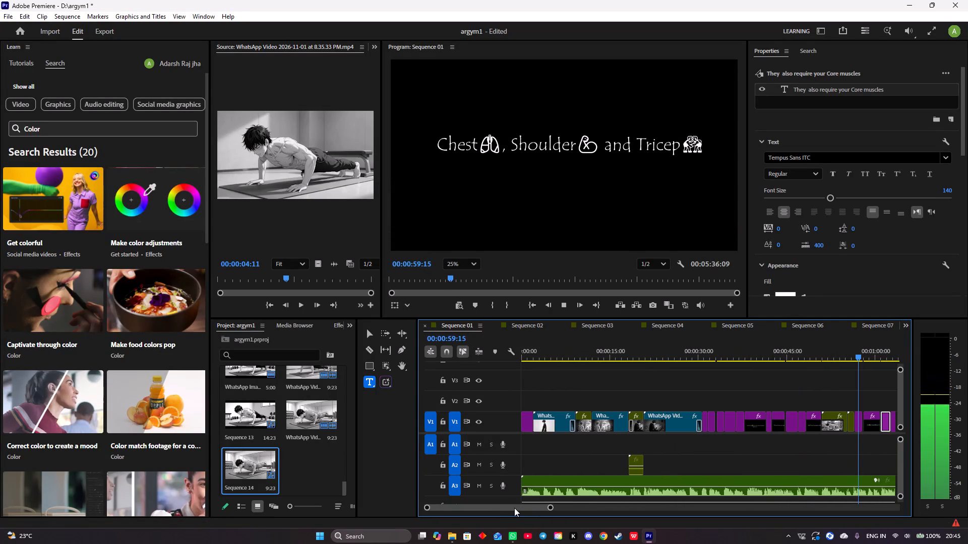
pyautogui.moveTo(514, 508); pyautogui.dragTo(547, 507)
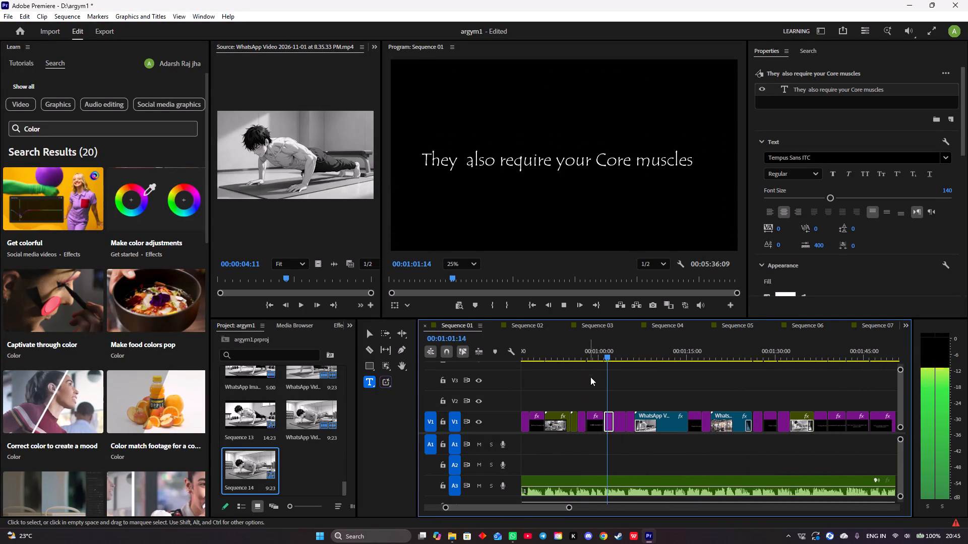
pyautogui.press('space')
pyautogui.moveTo(611, 357); pyautogui.dragTo(588, 360)
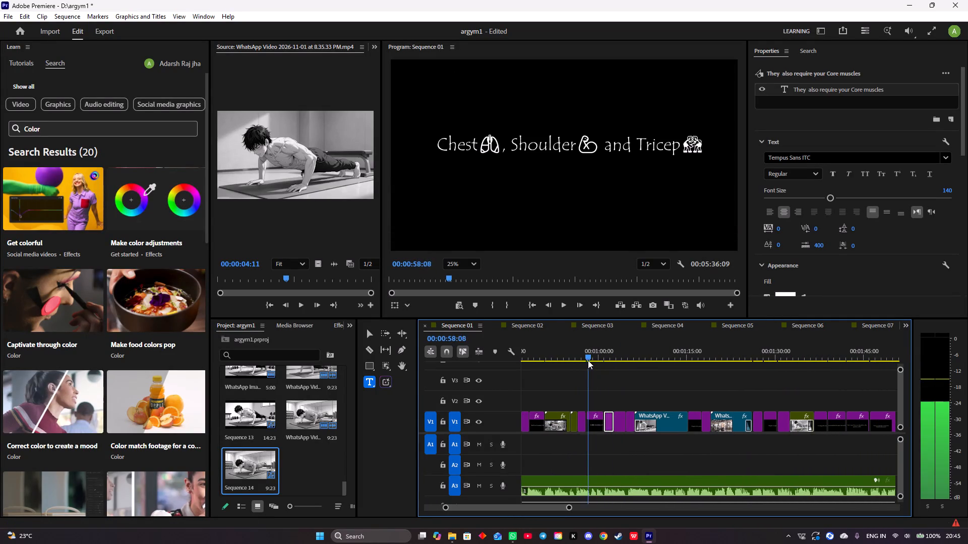
pyautogui.moveTo(588, 360); pyautogui.dragTo(580, 360)
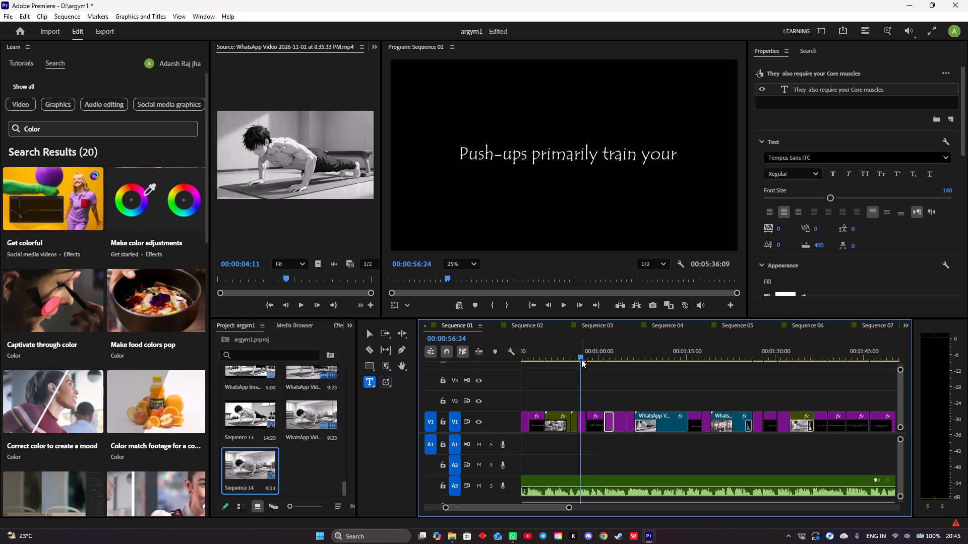
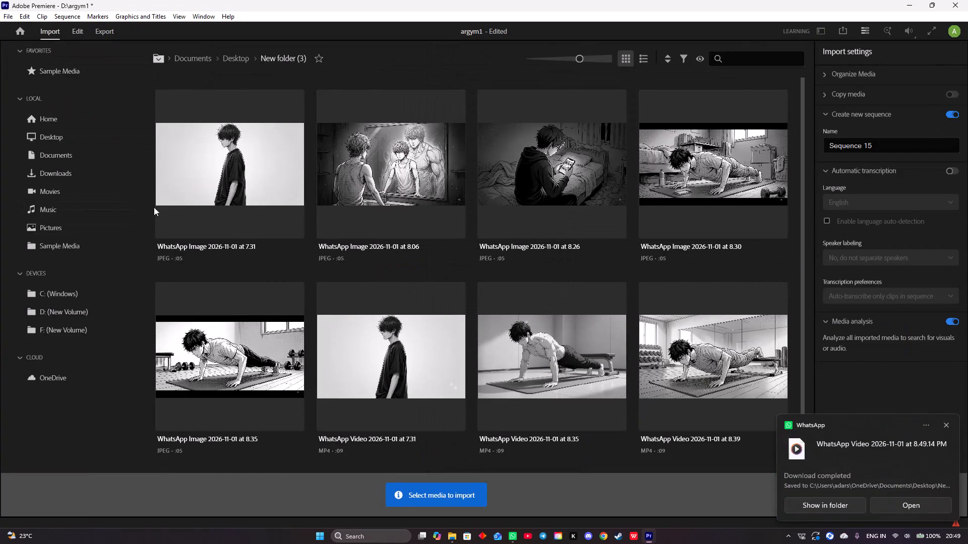
# Import the newly downloaded bedroom push-up WhatsApp video from New folder (3), creating a new sequence named Sequence 15.
pyautogui.click(273, 61)
pyautogui.scroll(-6, 301, 152)
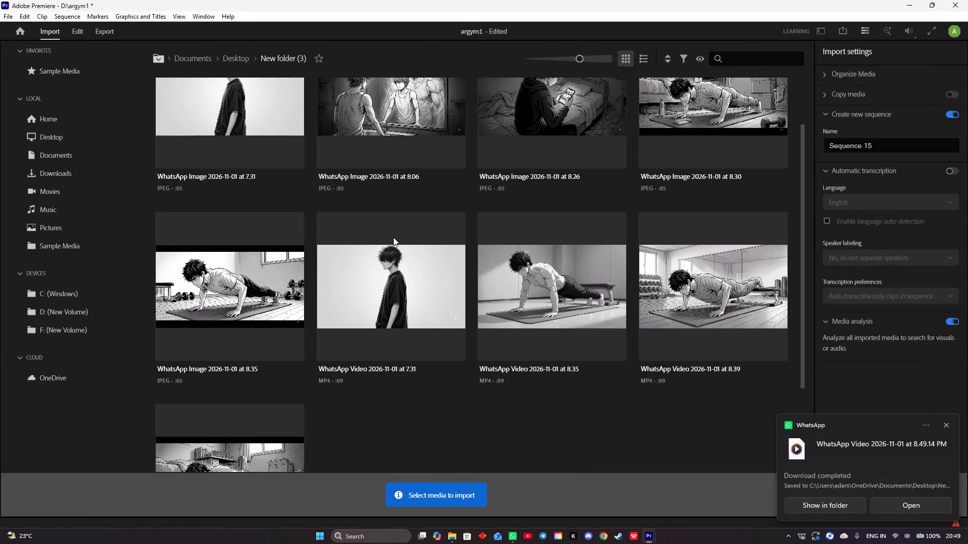
pyautogui.scroll(-5, 389, 325)
pyautogui.click(260, 392)
pyautogui.click(196, 365)
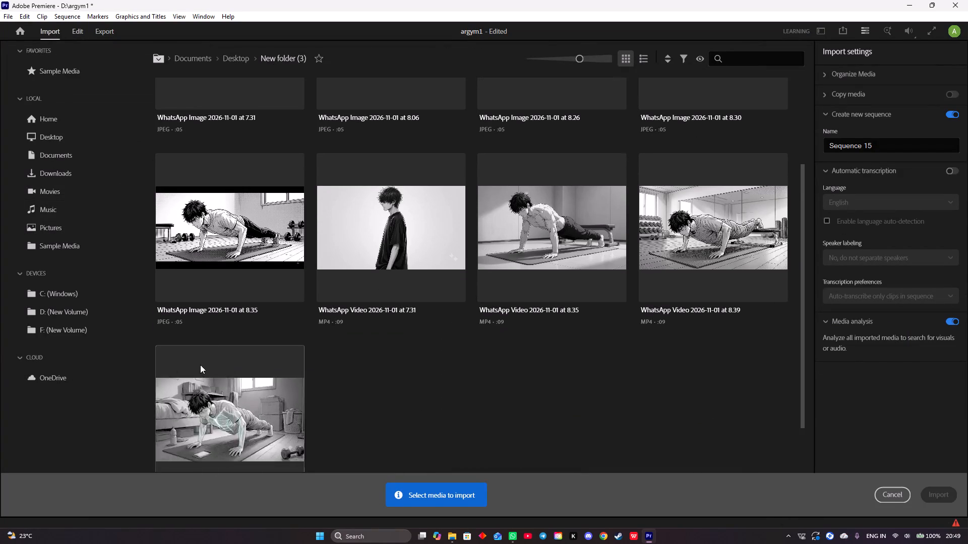
pyautogui.click(949, 493)
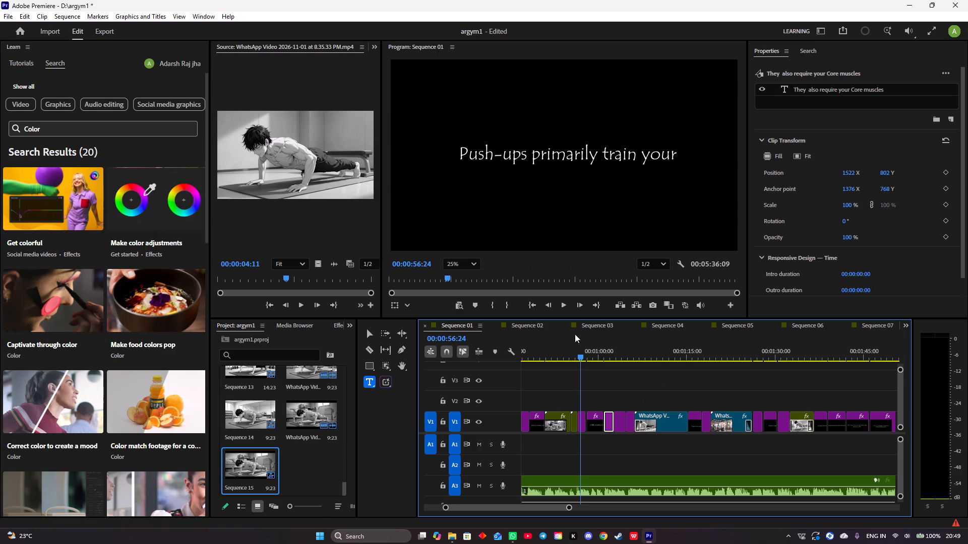
# Play back Sequence 01 from the "Push-ups primarily train your" title to the "Core muscles" title, and replay it from the start.
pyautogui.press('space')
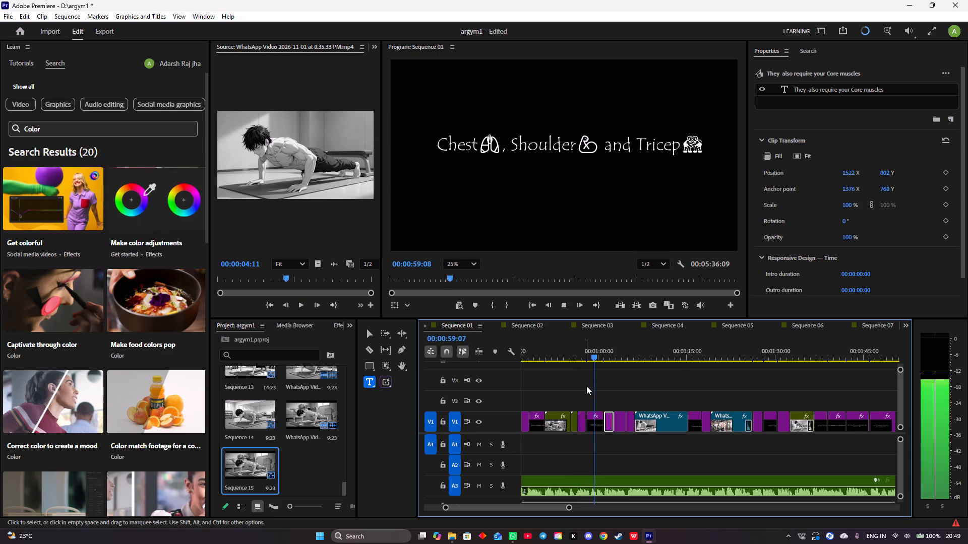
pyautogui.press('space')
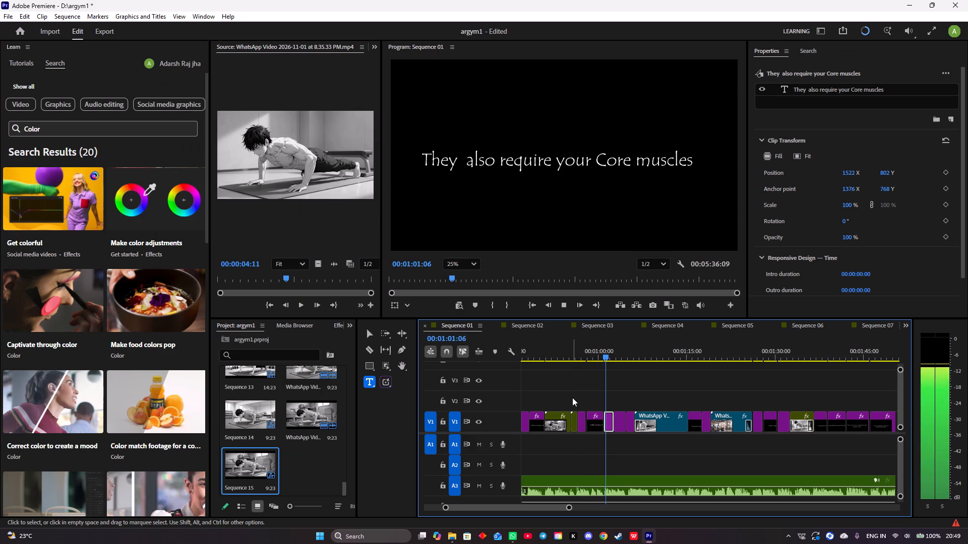
pyautogui.moveTo(604, 358); pyautogui.dragTo(572, 356)
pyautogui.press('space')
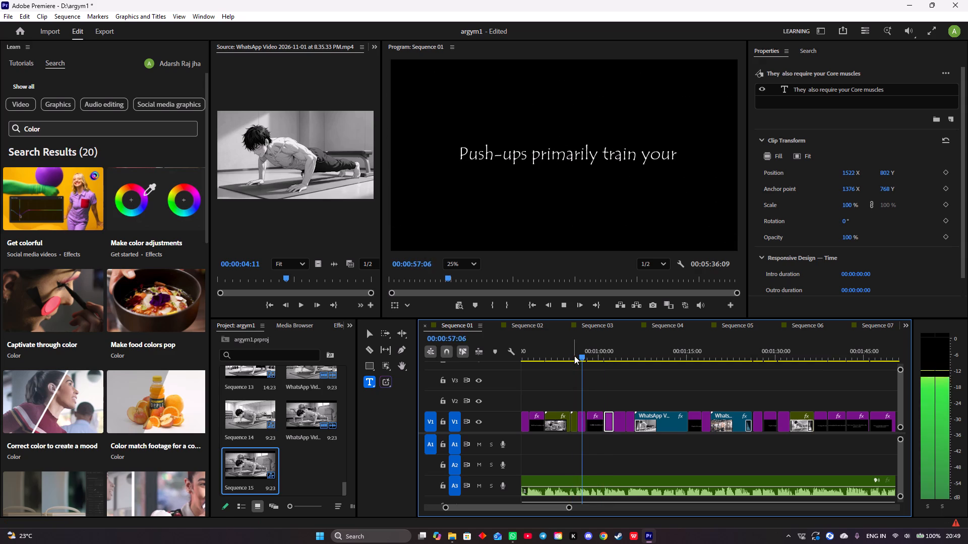
# Place Sequence 15 on V2 starting at about 0:54:21, then unlink it and remove its audio from A2.
pyautogui.press('space')
pyautogui.press('space')
pyautogui.press('space')
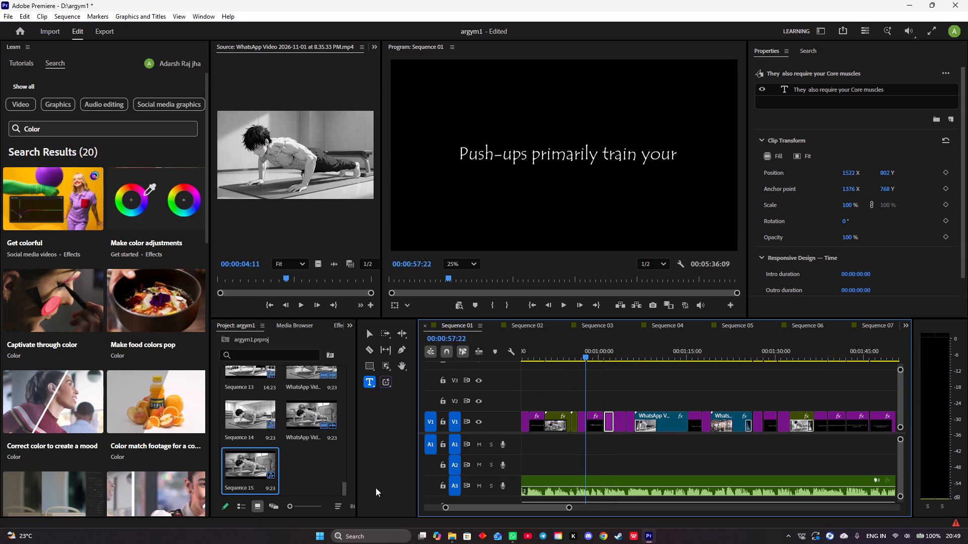
pyautogui.click(253, 455)
pyautogui.moveTo(253, 455); pyautogui.dragTo(564, 401)
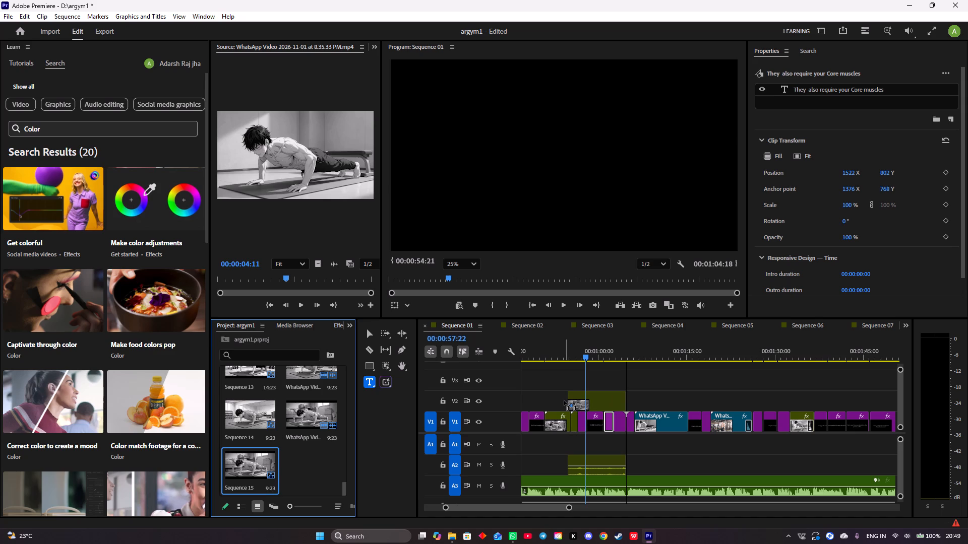
pyautogui.moveTo(564, 401); pyautogui.dragTo(566, 399)
pyautogui.rightClick(593, 465)
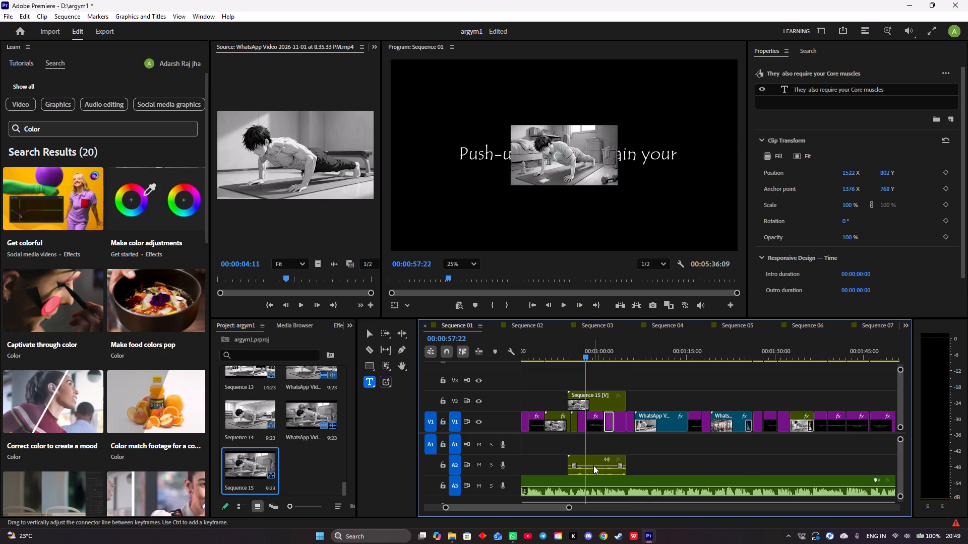
pyautogui.click(621, 188)
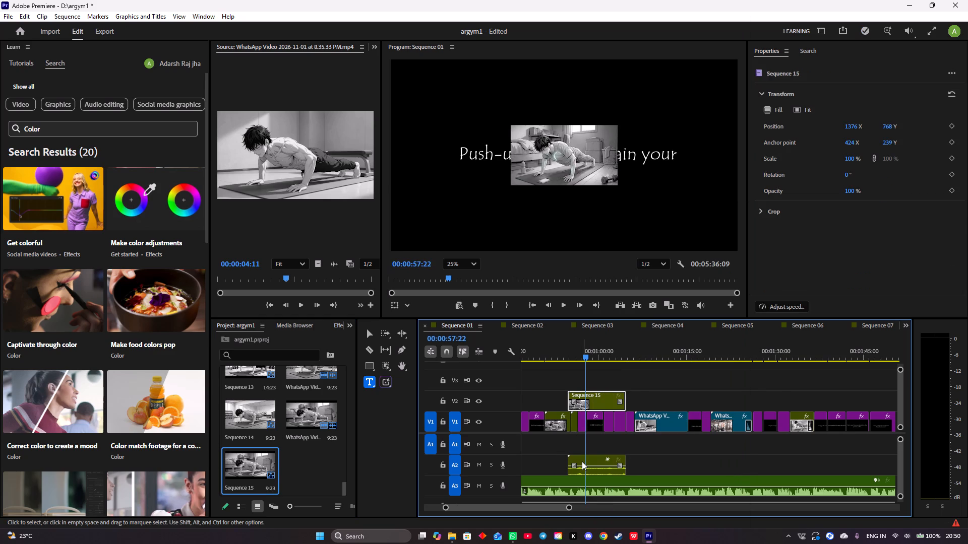
pyautogui.rightClick(581, 462)
pyautogui.click(643, 66)
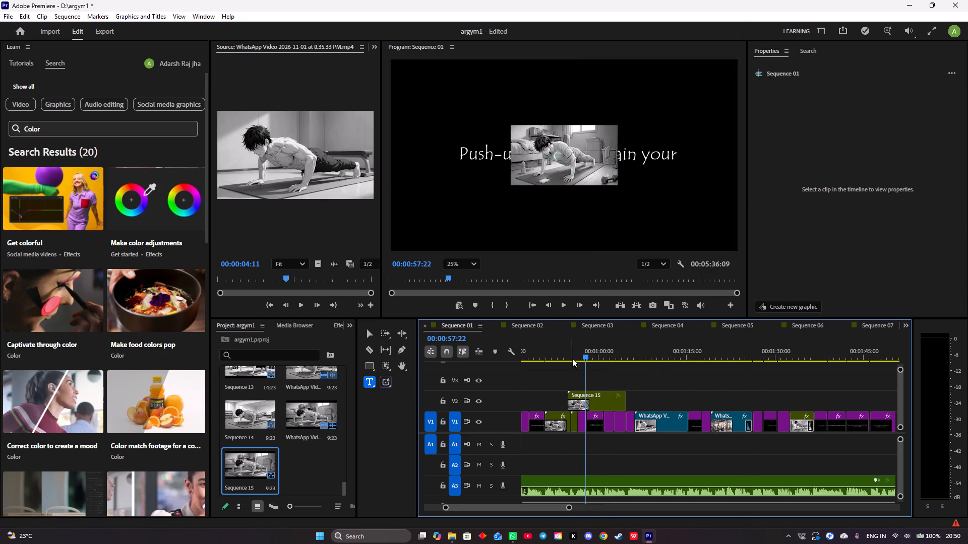
# Cut the V1 titles beneath Sequence 15, from "Push-ups primarily train your" through "They also require your Core muscles".
pyautogui.click(582, 426)
pyautogui.rightClick(582, 426)
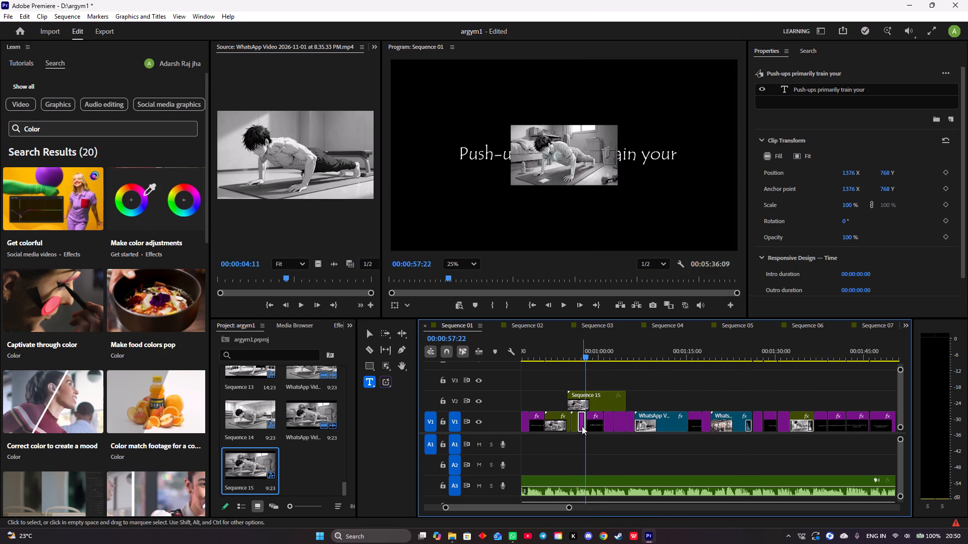
pyautogui.rightClick(609, 25)
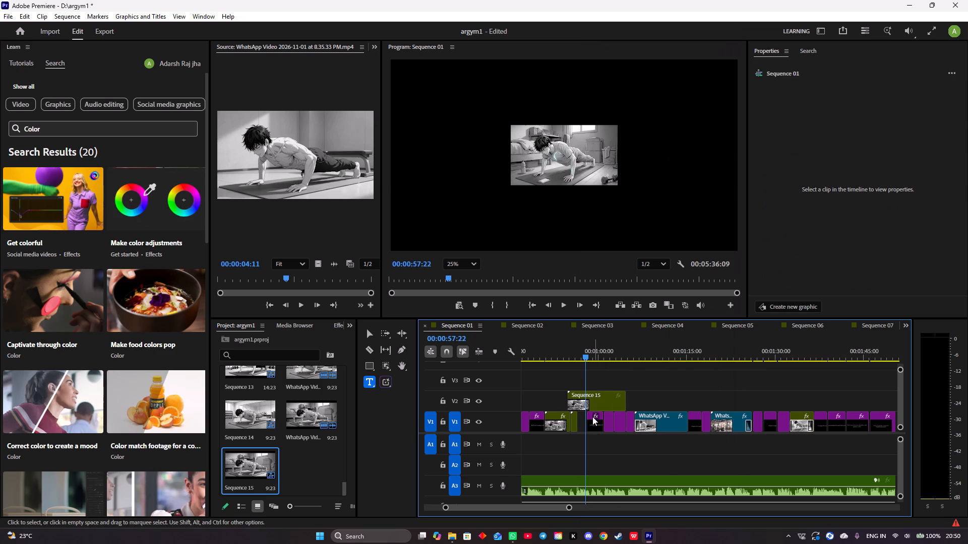
pyautogui.rightClick(592, 417)
pyautogui.rightClick(618, 28)
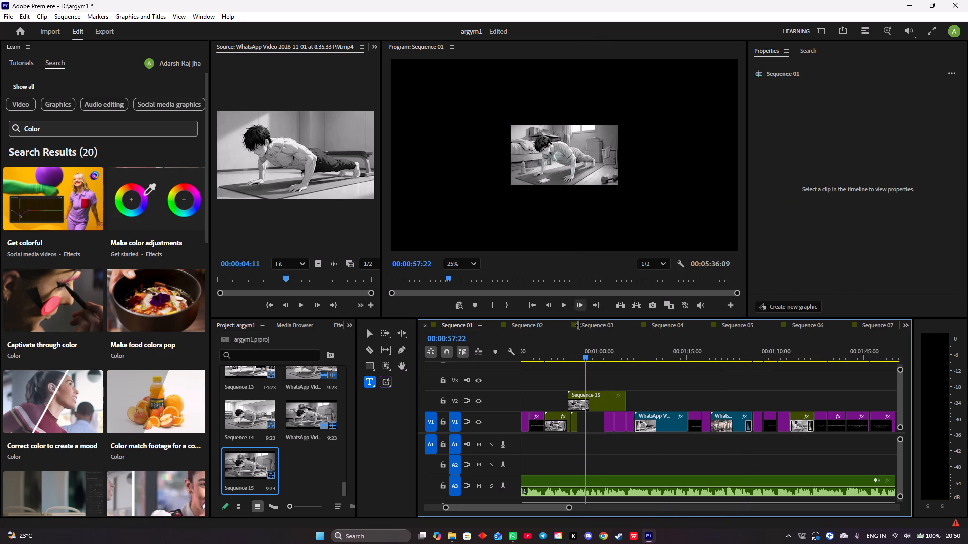
pyautogui.moveTo(584, 354); pyautogui.dragTo(604, 367)
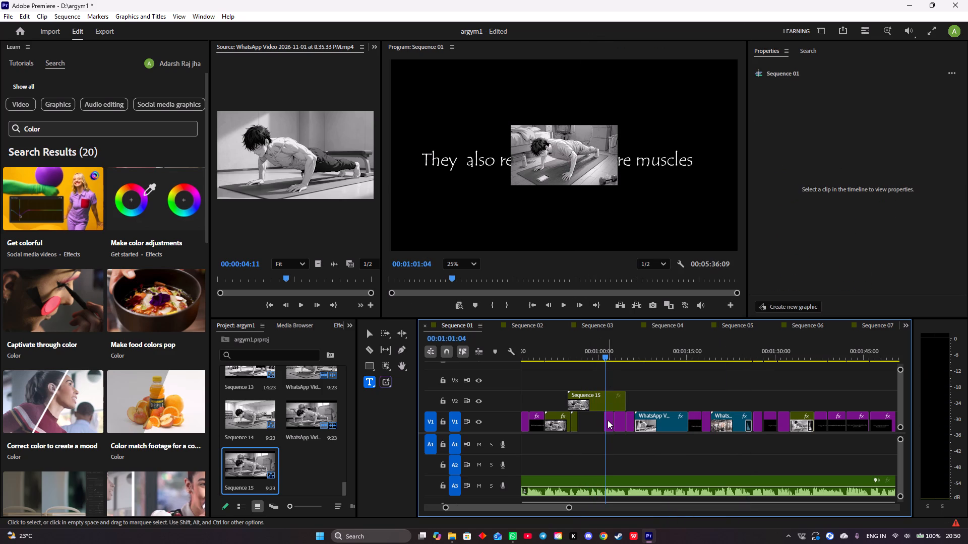
pyautogui.rightClick(608, 420)
pyautogui.rightClick(647, 29)
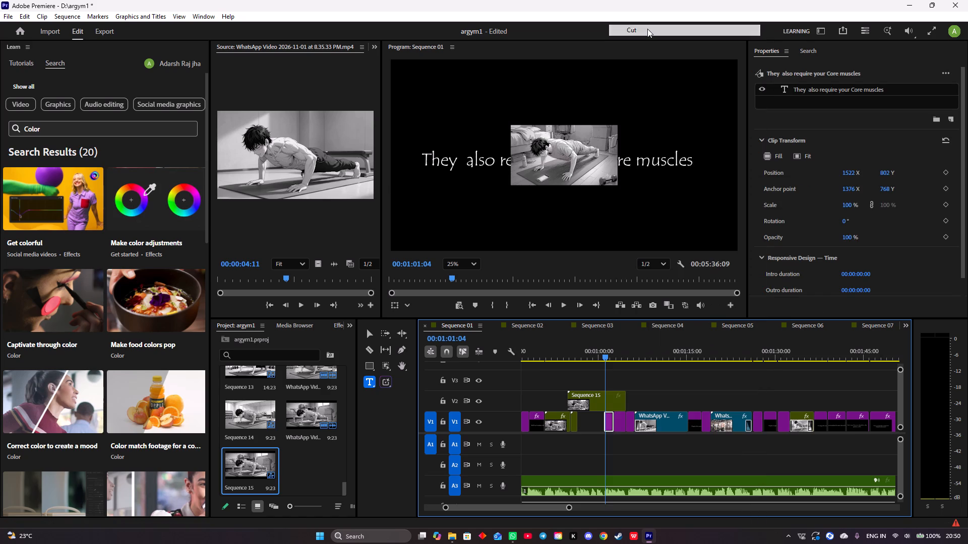
# Trim the end of Sequence 15 on V2 back to about 1:02, where the "to satblise your body" title starts.
pyautogui.rightClick(621, 422)
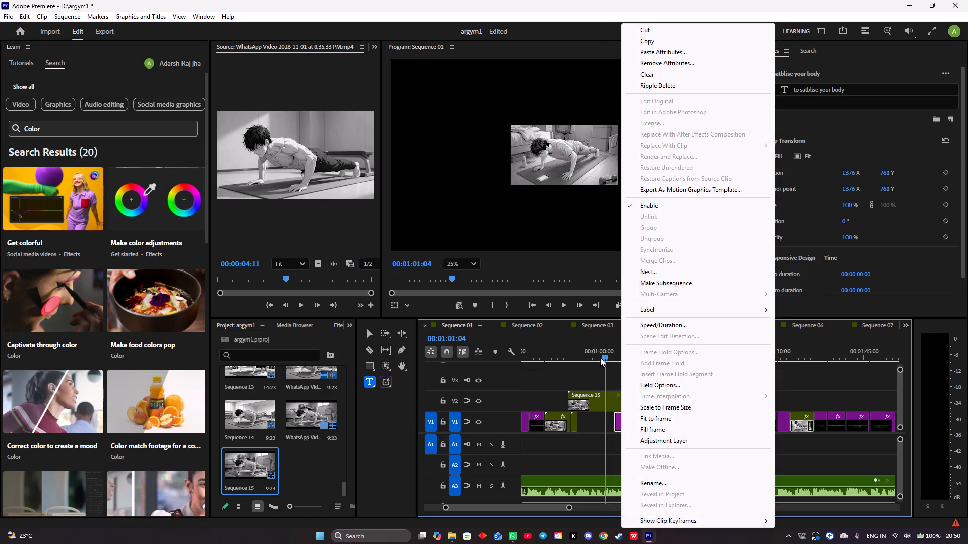
pyautogui.click(605, 360)
pyautogui.moveTo(607, 358); pyautogui.dragTo(616, 362)
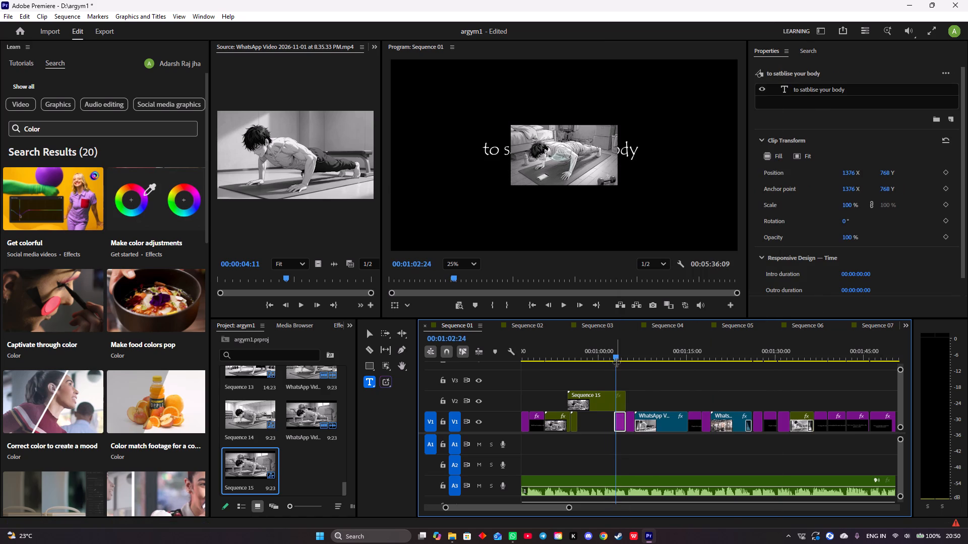
pyautogui.moveTo(626, 397); pyautogui.dragTo(618, 397)
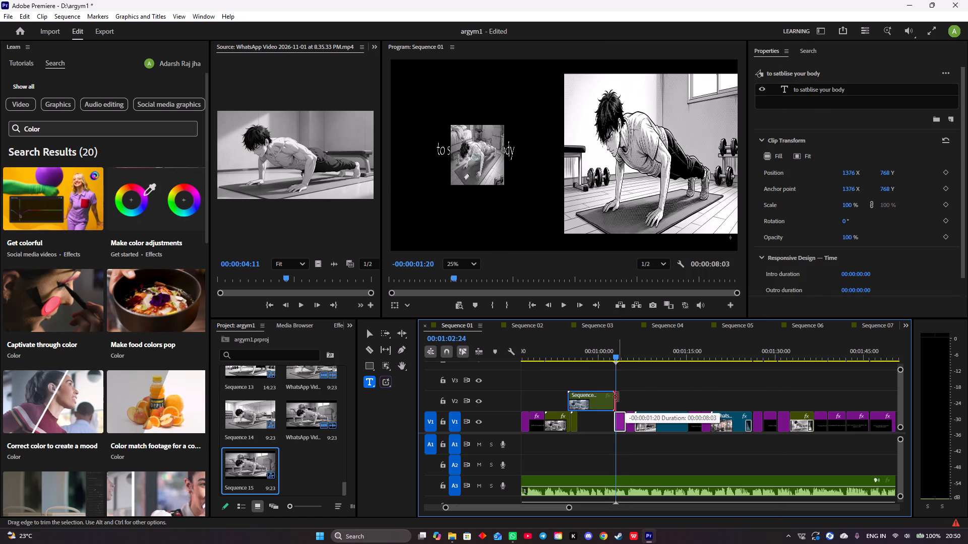
pyautogui.moveTo(618, 397); pyautogui.dragTo(612, 396)
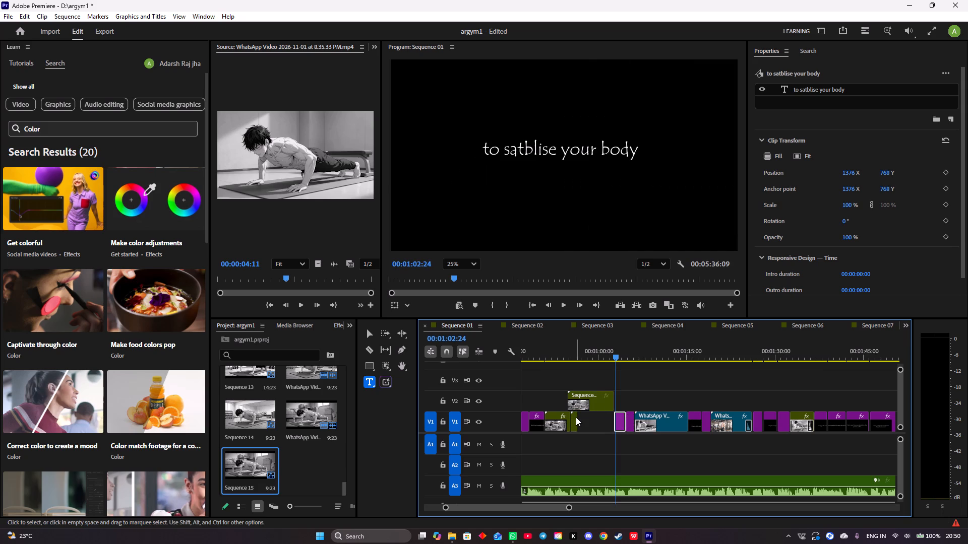
# Cut the short separate piece of Sequence 12 on V1 at about 0:55.
pyautogui.click(575, 418)
pyautogui.moveTo(616, 357); pyautogui.dragTo(582, 352)
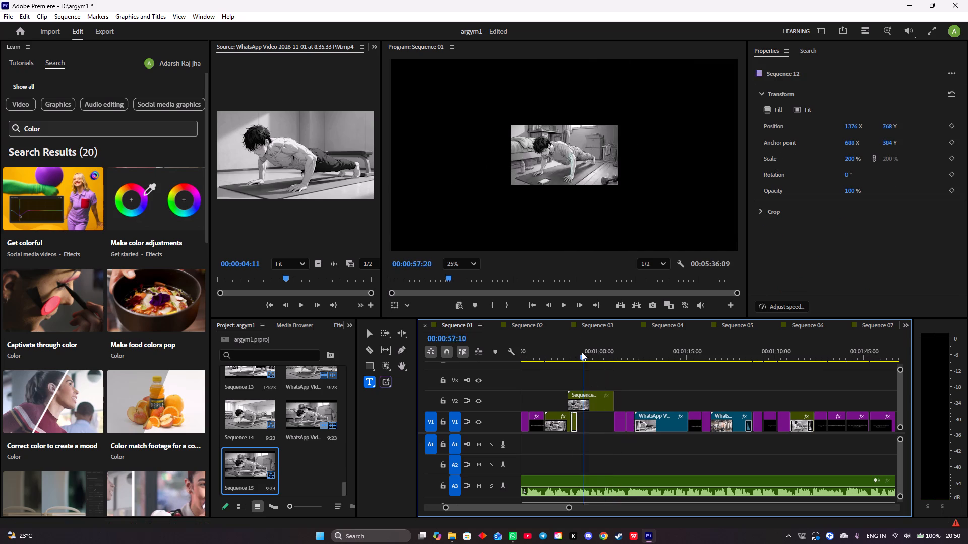
pyautogui.moveTo(582, 352); pyautogui.dragTo(572, 351)
pyautogui.rightClick(574, 419)
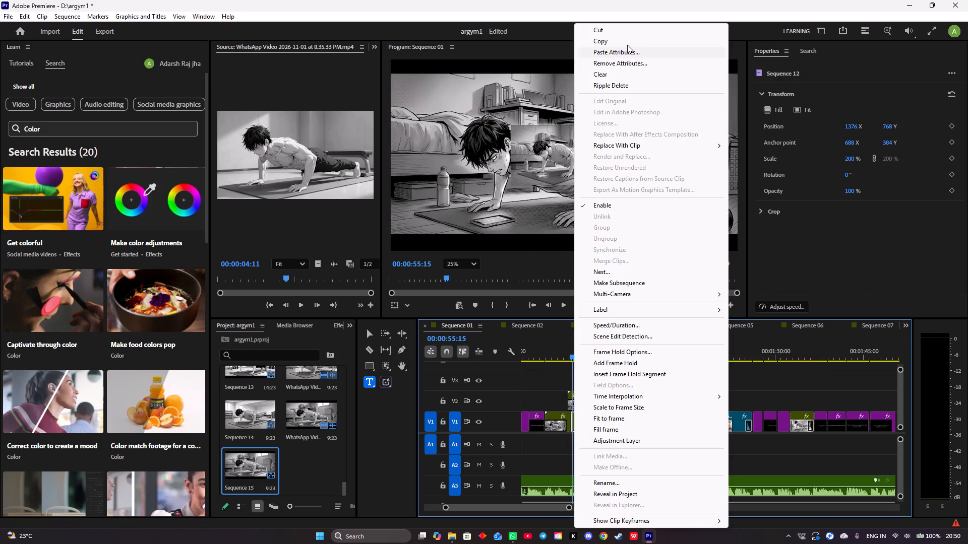
pyautogui.click(620, 31)
# Trim the end of Sequence 12 on V1 to the start of Sequence 15, and move Sequence 15 from V2 down to V1.
pyautogui.click(580, 395)
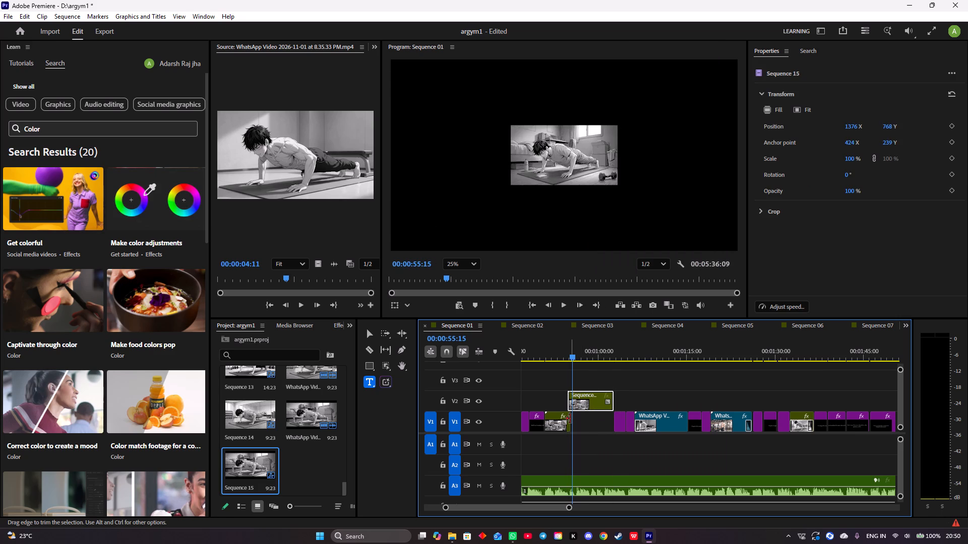
pyautogui.click(558, 423)
pyautogui.moveTo(571, 357); pyautogui.dragTo(567, 356)
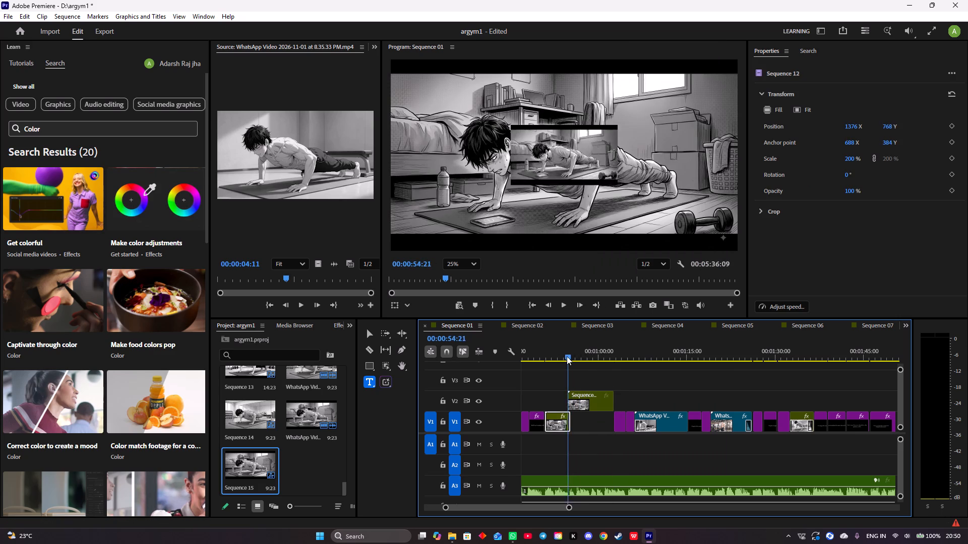
pyautogui.moveTo(567, 356); pyautogui.dragTo(550, 348)
pyautogui.press('space')
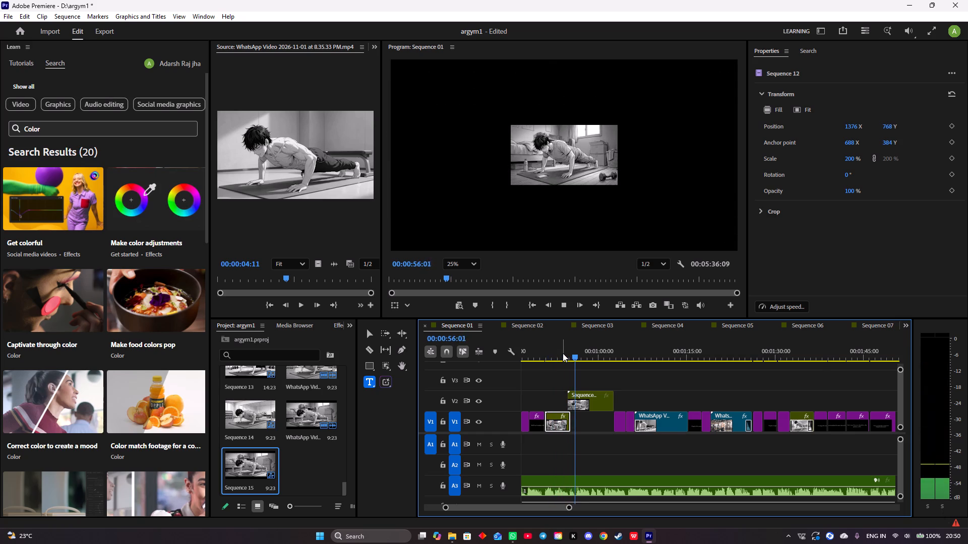
pyautogui.press('space')
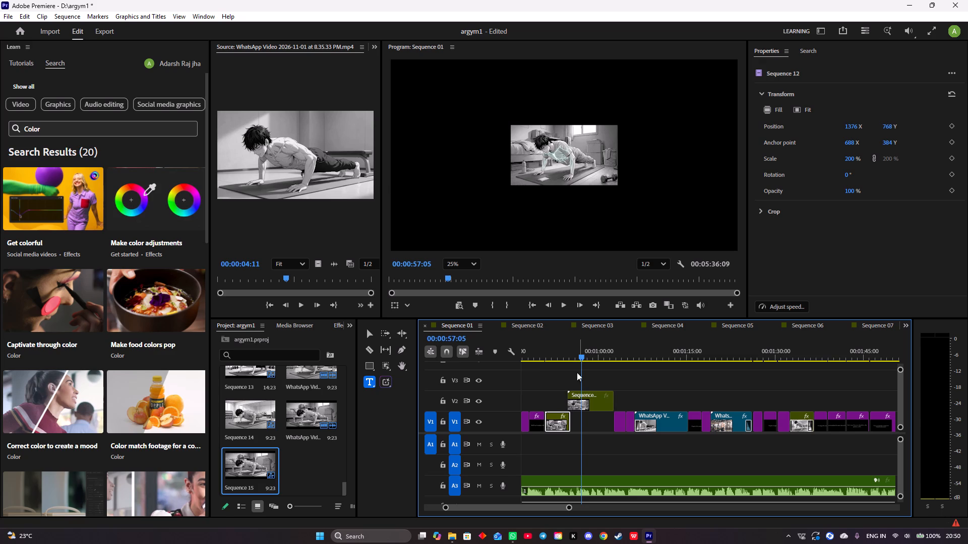
pyautogui.moveTo(570, 416); pyautogui.dragTo(564, 411)
pyautogui.moveTo(585, 398); pyautogui.dragTo(586, 418)
pyautogui.moveTo(582, 354); pyautogui.dragTo(566, 354)
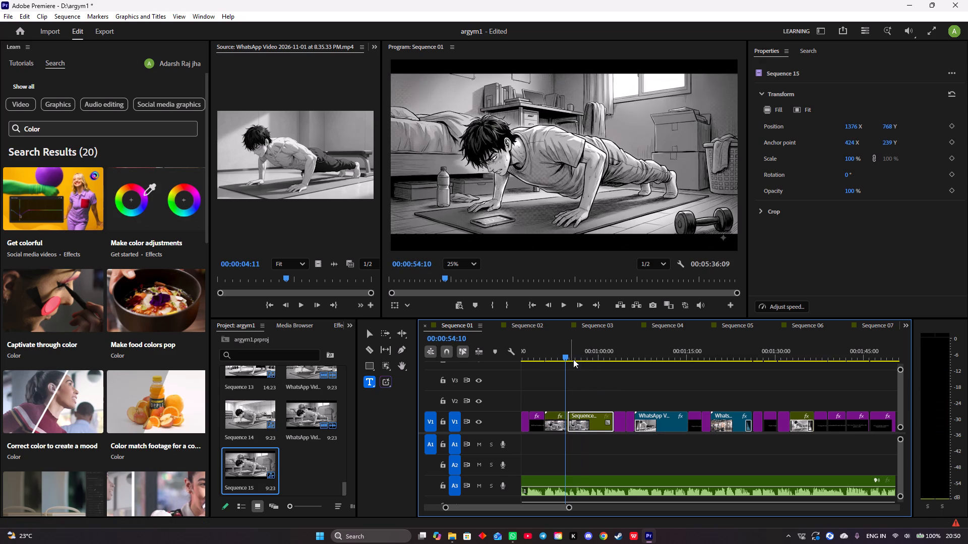
# Scale Sequence 15 to fill the frame and play it back through to the "to satblise your body" title.
pyautogui.click(592, 422)
pyautogui.click(796, 103)
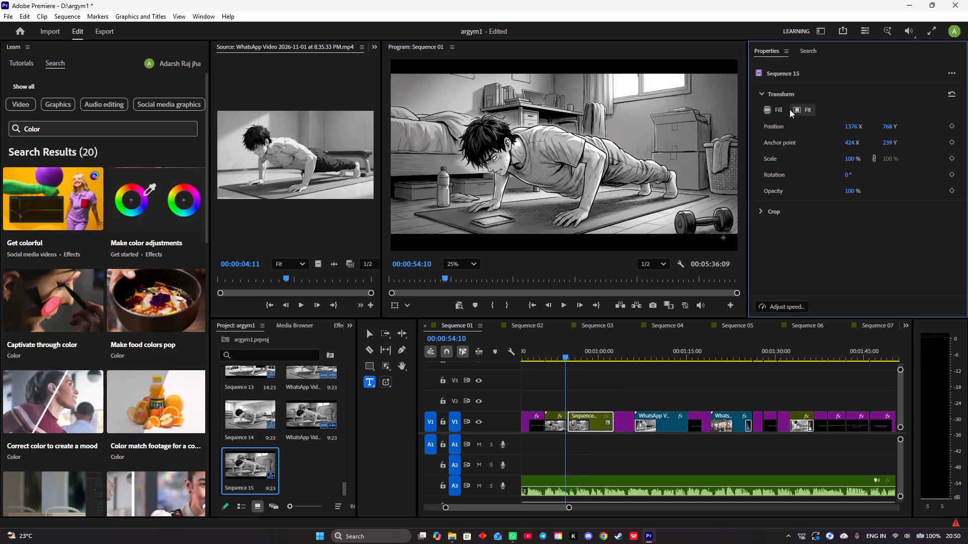
pyautogui.click(794, 108)
pyautogui.click(774, 108)
pyautogui.click(592, 419)
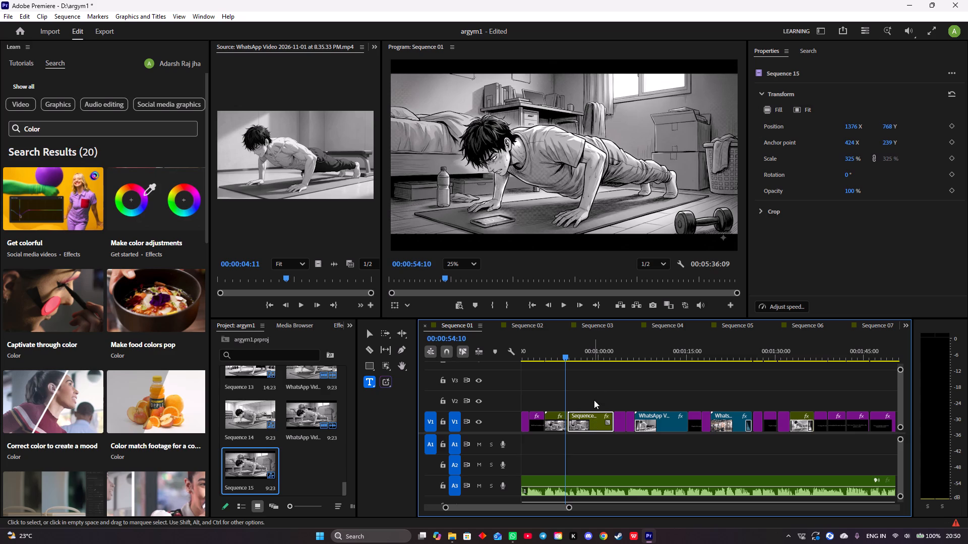
pyautogui.moveTo(565, 358); pyautogui.dragTo(573, 362)
pyautogui.moveTo(573, 361); pyautogui.dragTo(568, 359)
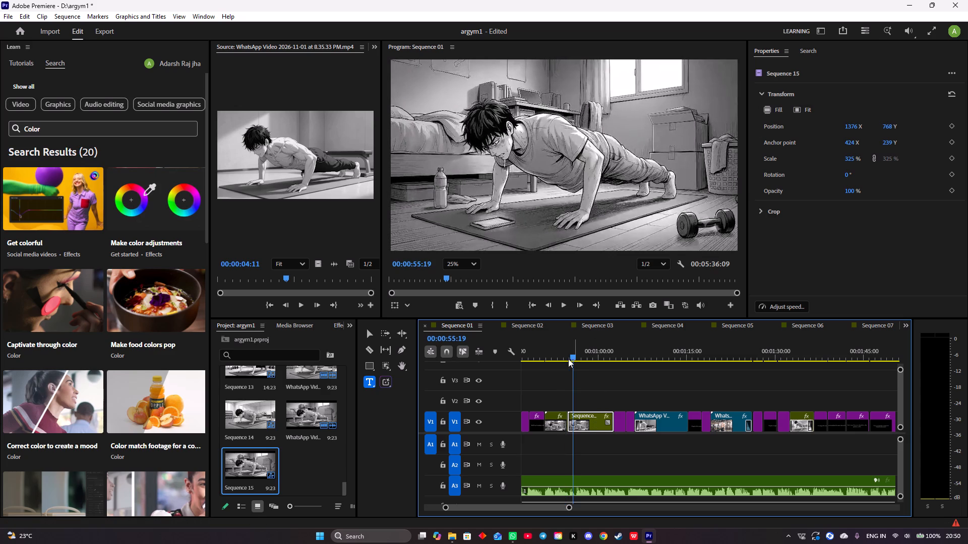
pyautogui.moveTo(568, 359); pyautogui.dragTo(533, 351)
pyautogui.moveTo(572, 354); pyautogui.dragTo(555, 351)
pyautogui.press('space')
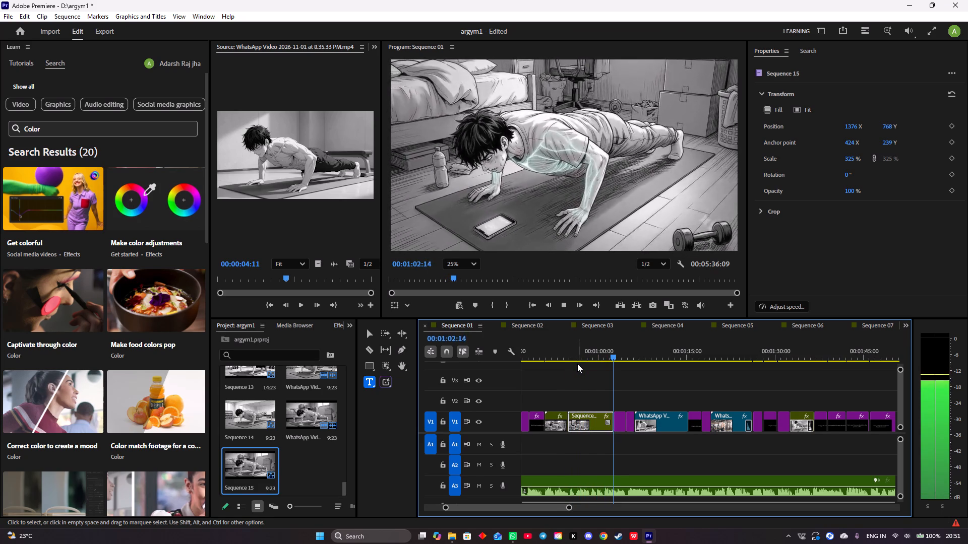
pyautogui.press('space')
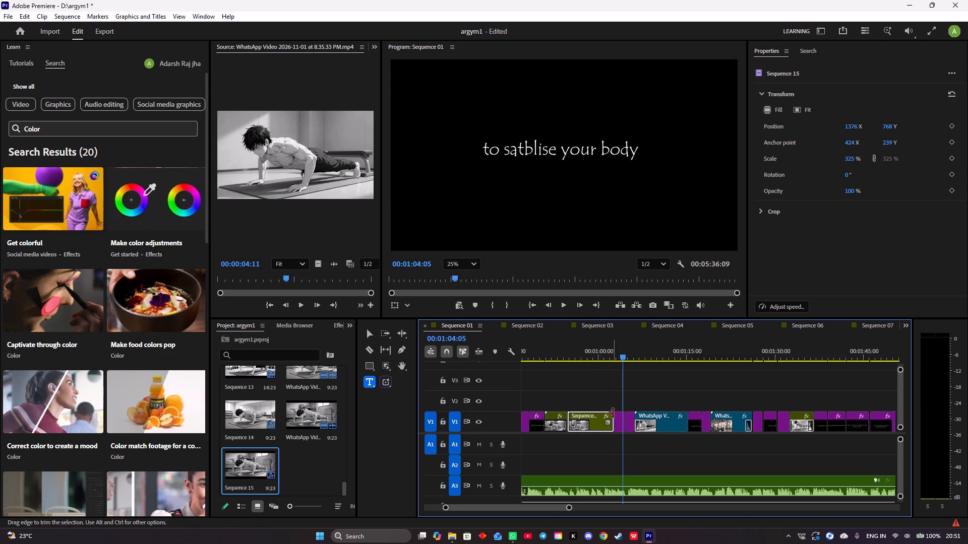
# Trim the end of Sequence 15 on V1 to about 1:00:22 and play through to the "to satblise your body" title.
pyautogui.moveTo(623, 359); pyautogui.dragTo(587, 351)
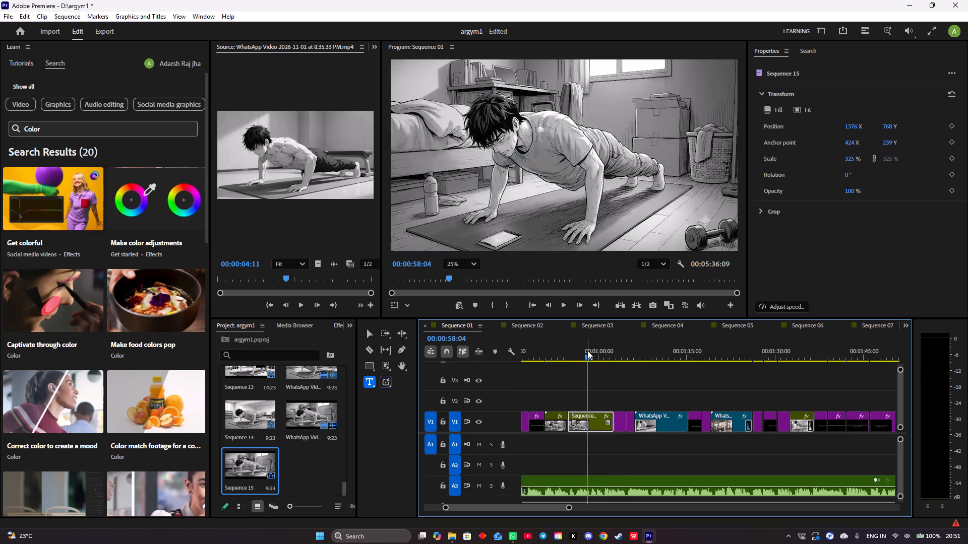
pyautogui.press('space')
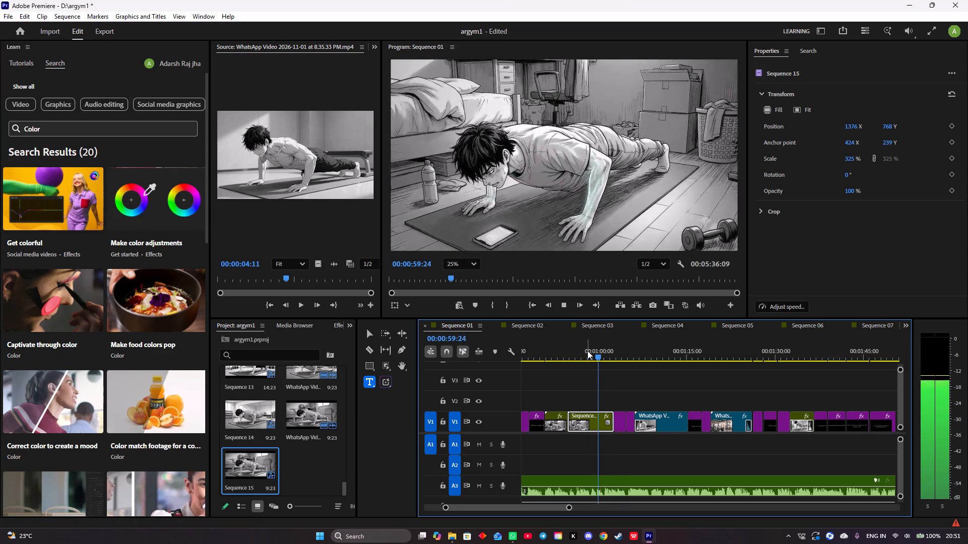
pyautogui.press('space')
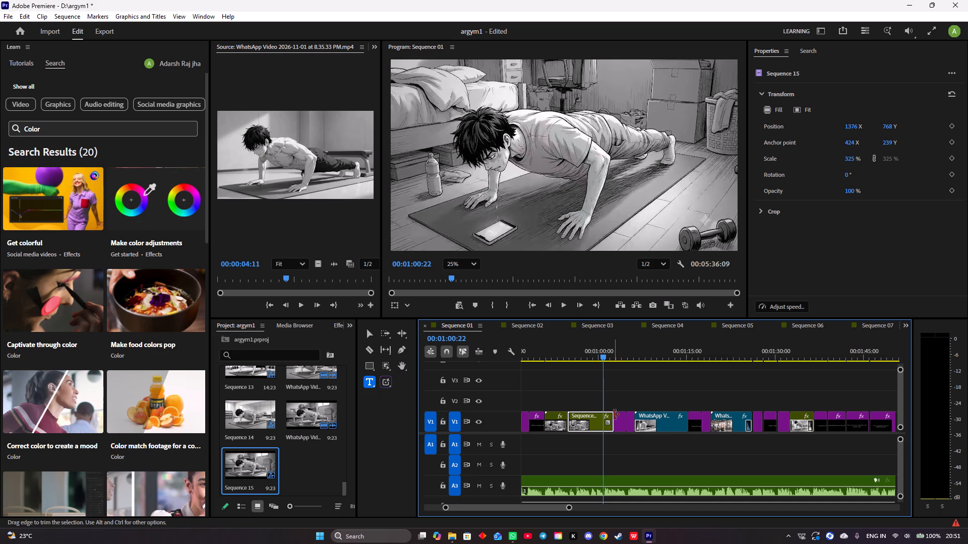
pyautogui.moveTo(613, 414); pyautogui.dragTo(605, 412)
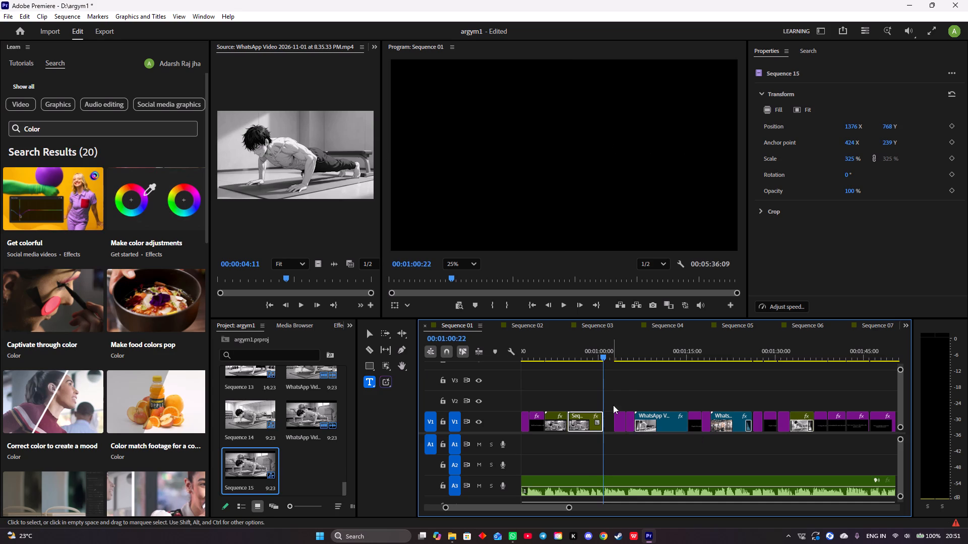
pyautogui.press('space')
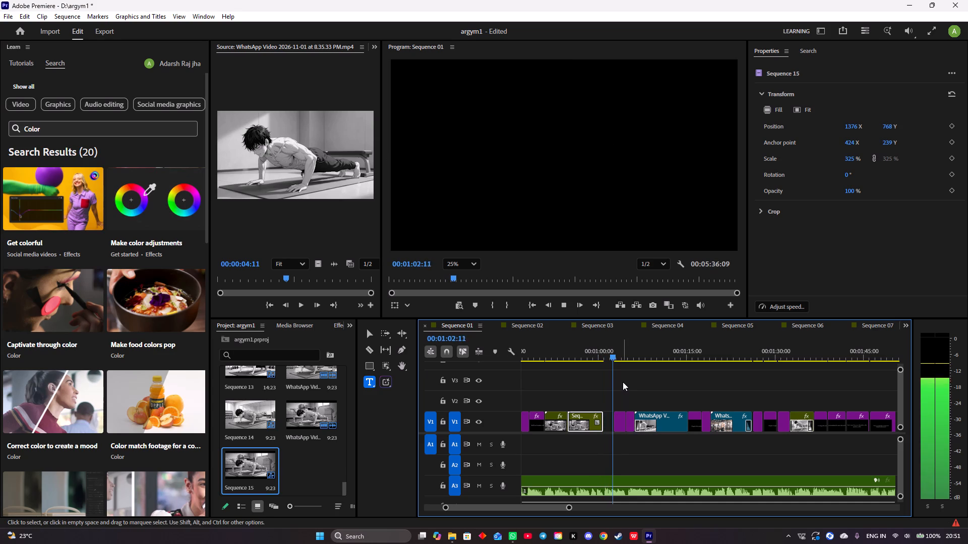
pyautogui.press('space')
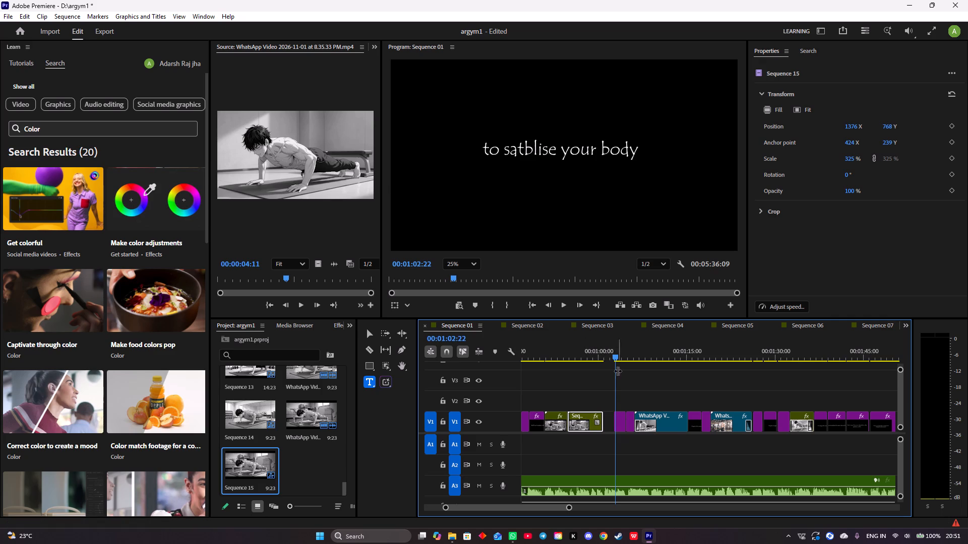
# Add a text title at 1:01:04, after Sequence 15, reading "They also require your Core muscles".
pyautogui.moveTo(614, 355); pyautogui.dragTo(604, 355)
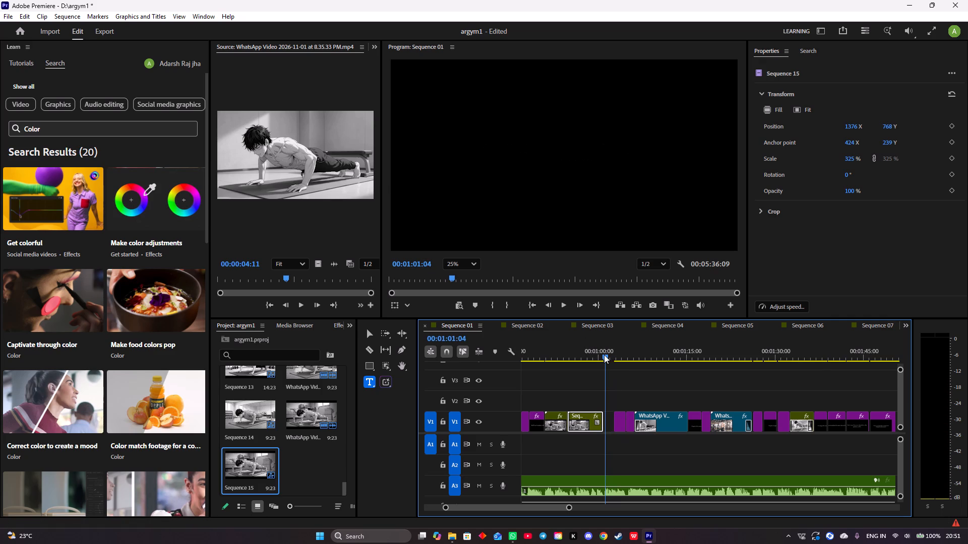
pyautogui.click(367, 380)
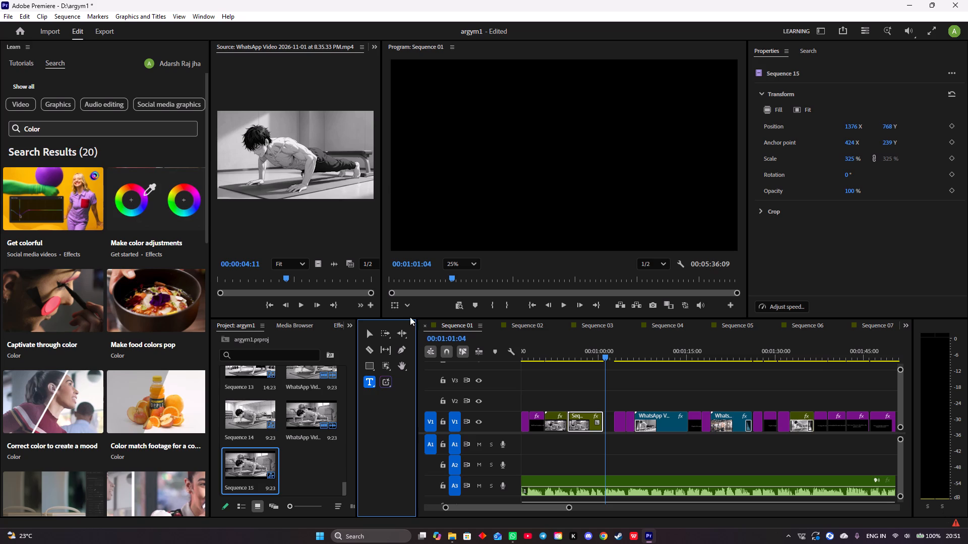
pyautogui.click(526, 147)
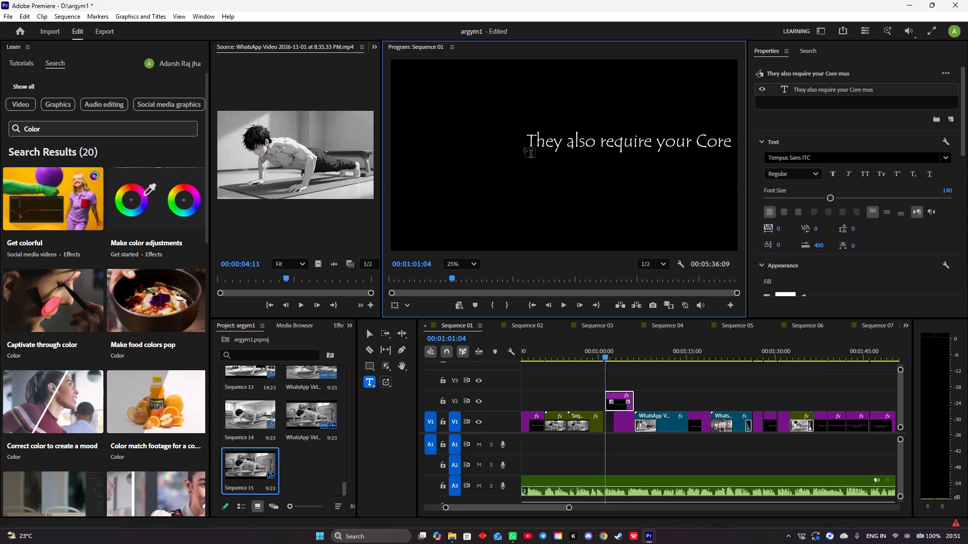
pyautogui.write('cles')
# Centre-align the "They also require your Core muscles" title text and set its position to 1375, 801.
pyautogui.click(784, 215)
pyautogui.scroll(-12, 798, 202)
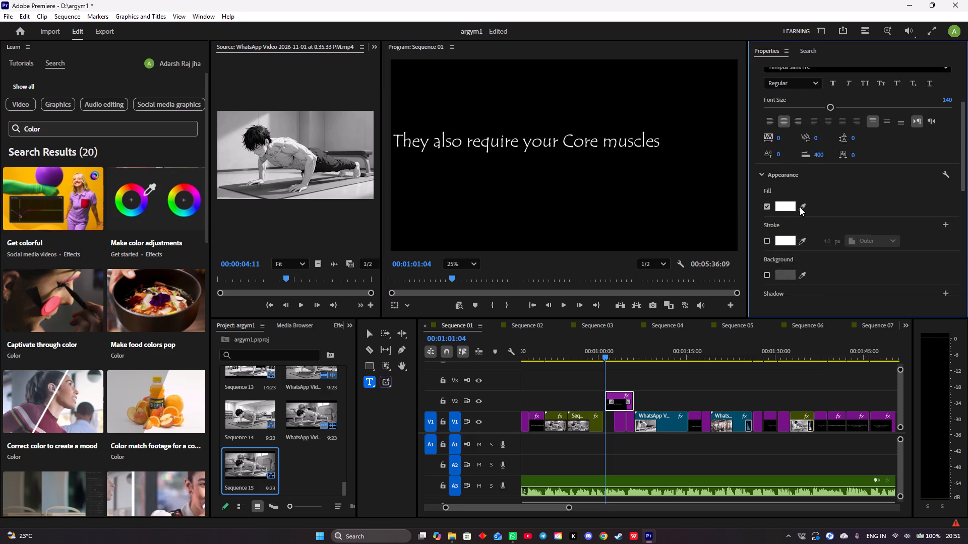
pyautogui.scroll(-12, 800, 207)
pyautogui.moveTo(849, 232); pyautogui.dragTo(868, 231)
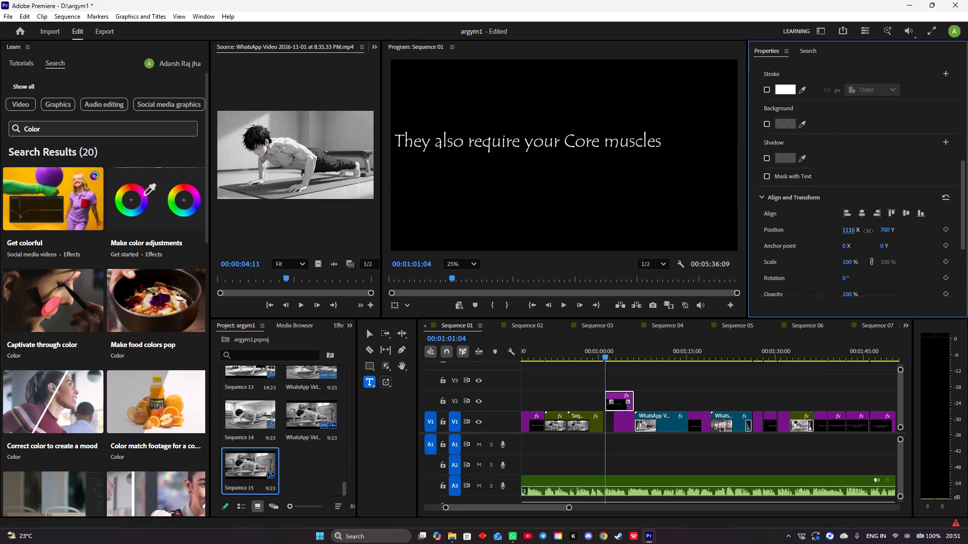
pyautogui.moveTo(868, 231); pyautogui.dragTo(967, 245)
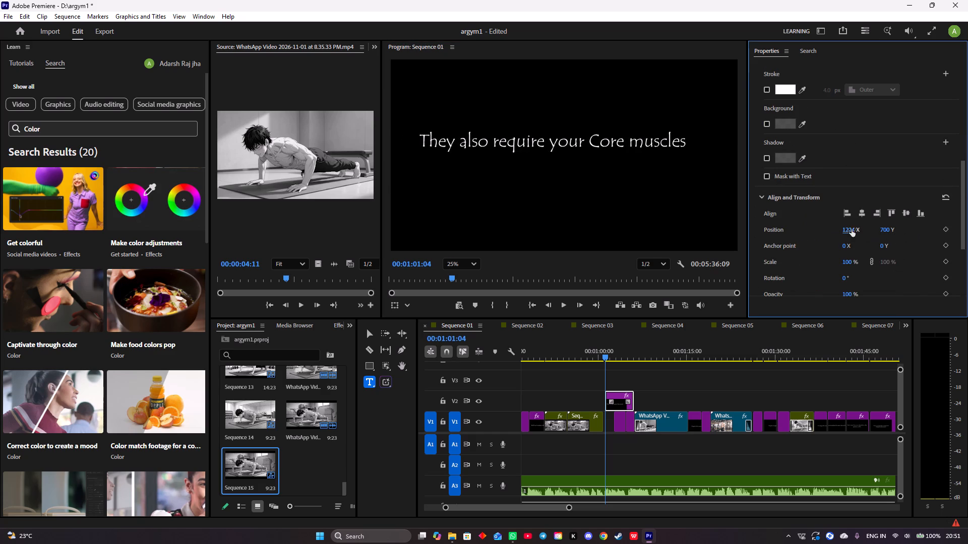
pyautogui.moveTo(845, 228); pyautogui.dragTo(879, 236)
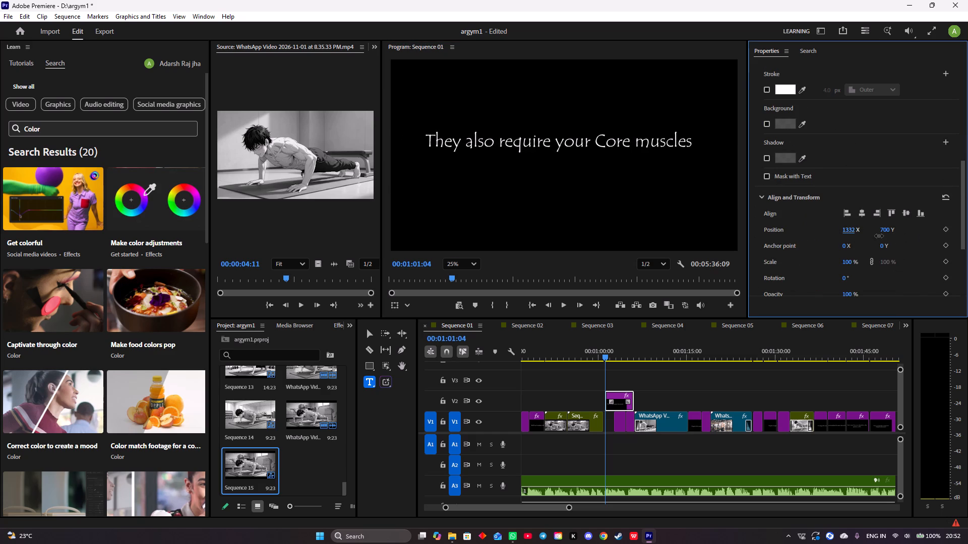
pyautogui.moveTo(882, 229); pyautogui.dragTo(948, 243)
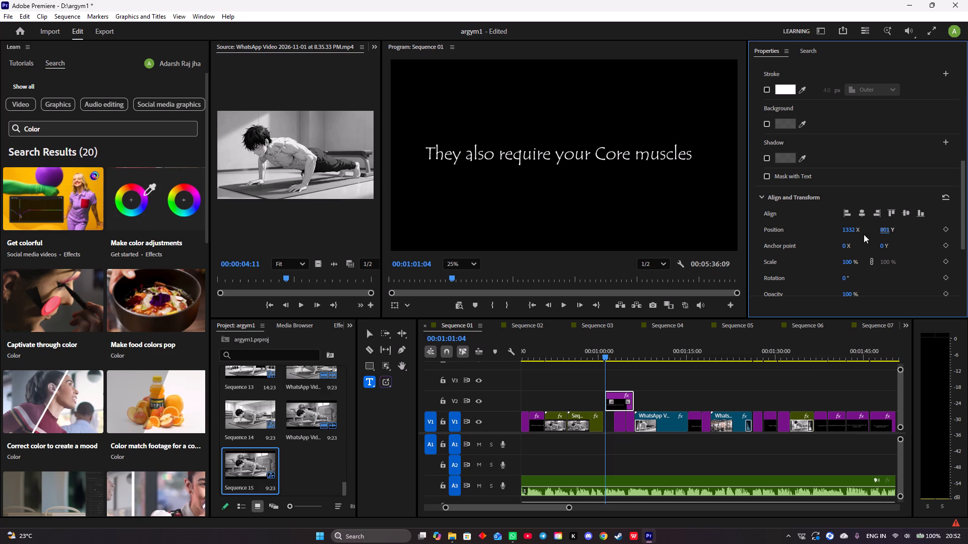
pyautogui.moveTo(844, 226); pyautogui.dragTo(871, 230)
# Trim the end of the core muscles title on V2 to about 1:02:16 and move it down to V1.
pyautogui.moveTo(632, 395); pyautogui.dragTo(613, 391)
pyautogui.moveTo(609, 395); pyautogui.dragTo(610, 404)
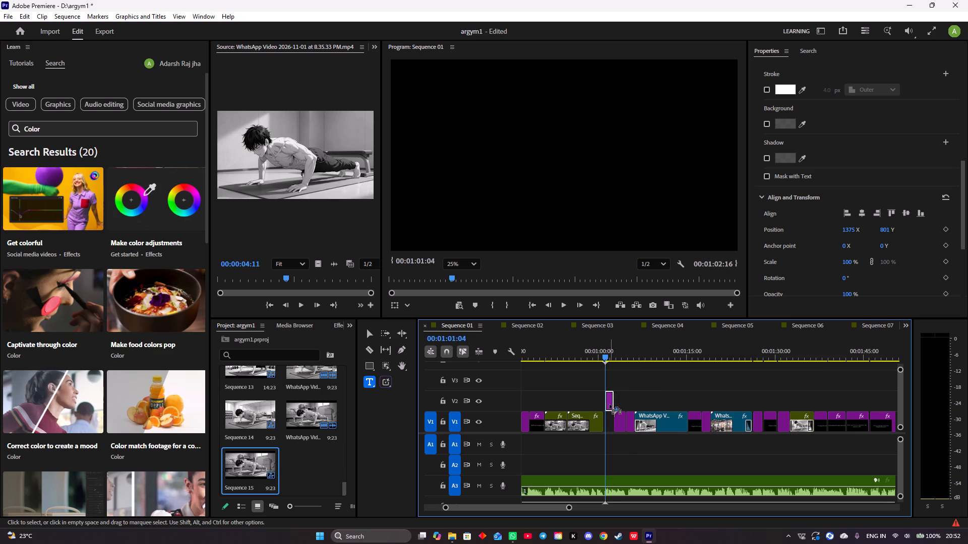
pyautogui.moveTo(610, 404); pyautogui.dragTo(608, 414)
# Play back across the core muscles title and add a fade-out transition at the end of Sequence 15 on V1.
pyautogui.moveTo(604, 358); pyautogui.dragTo(596, 355)
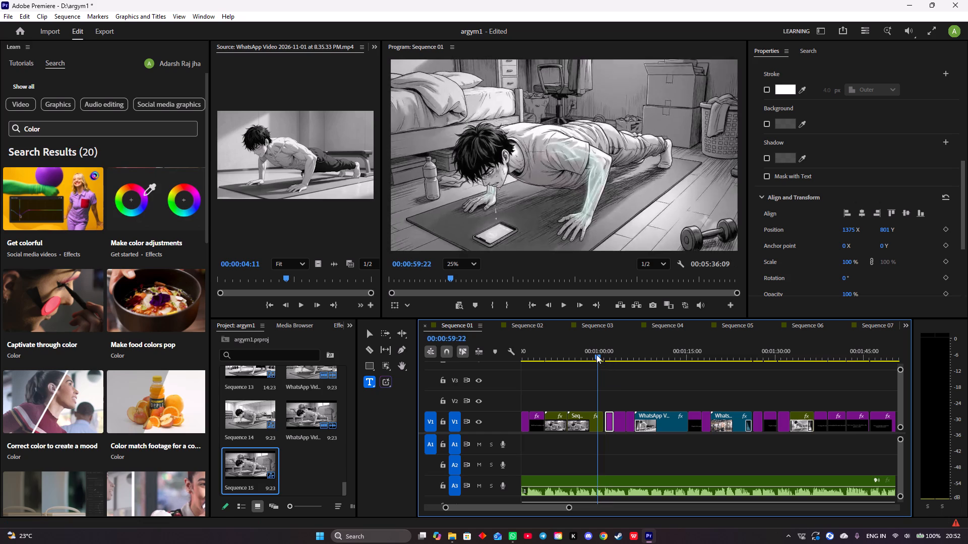
pyautogui.press('space')
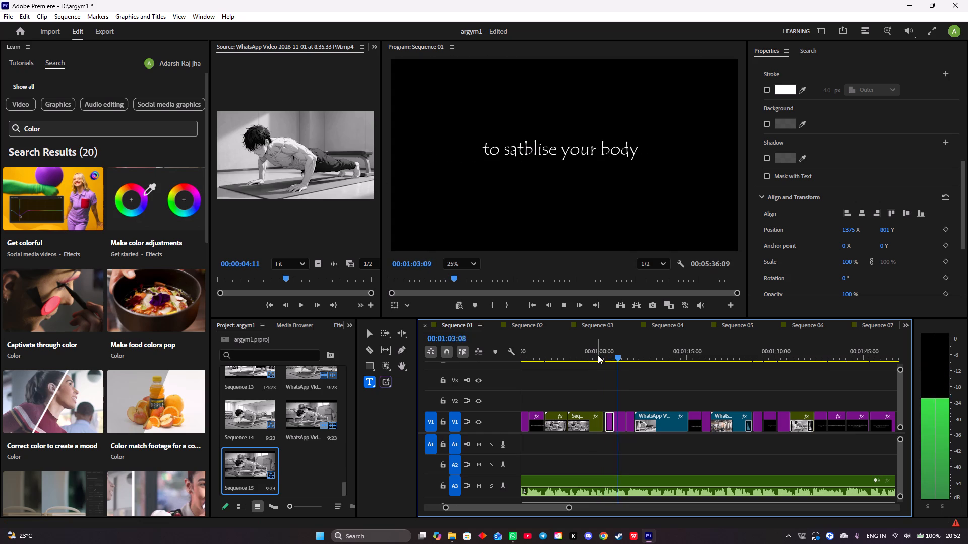
pyautogui.press('space')
pyautogui.click(602, 417)
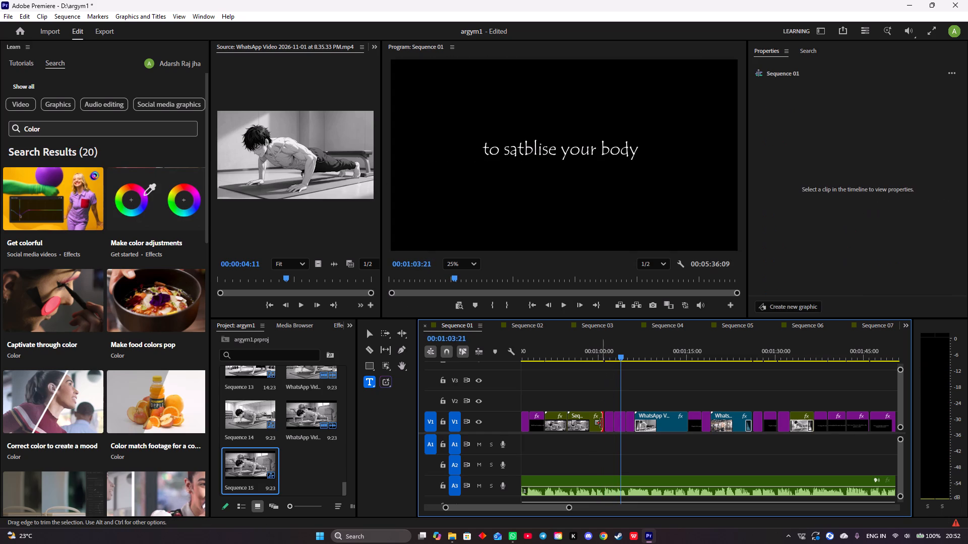
pyautogui.click(599, 424)
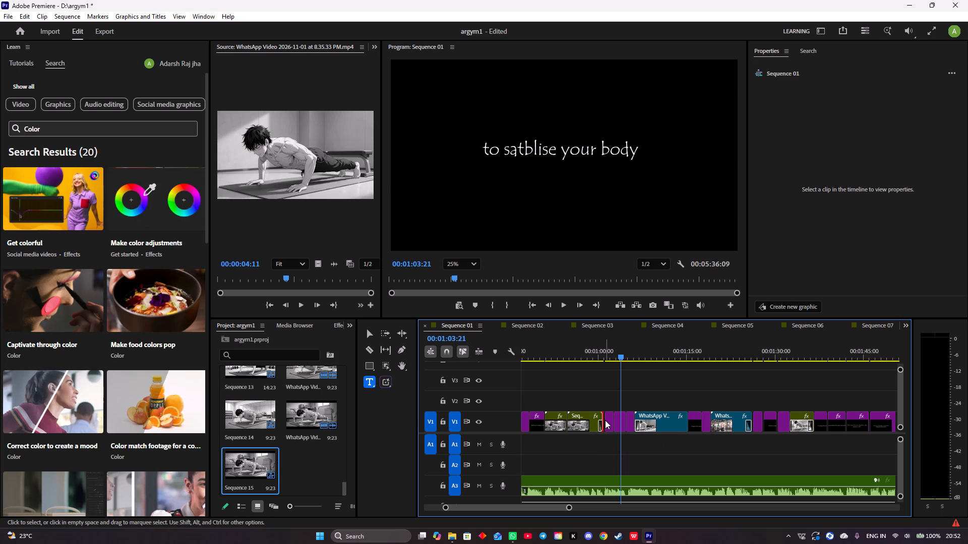
# Close the gap on V1 between the end of Sequence 15 and the core muscles title at about 1:00:20.
pyautogui.click(605, 420)
pyautogui.moveTo(620, 356); pyautogui.dragTo(608, 353)
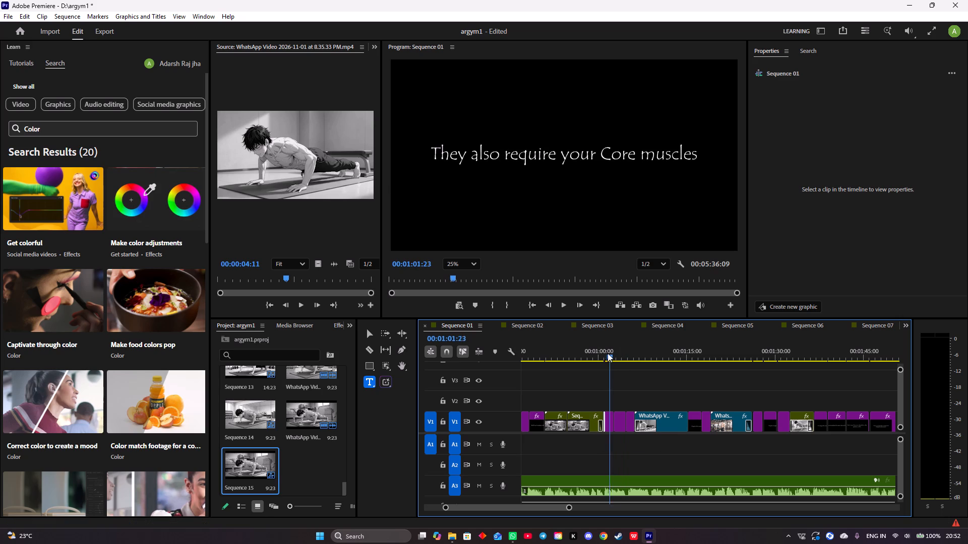
pyautogui.moveTo(608, 353); pyautogui.dragTo(604, 352)
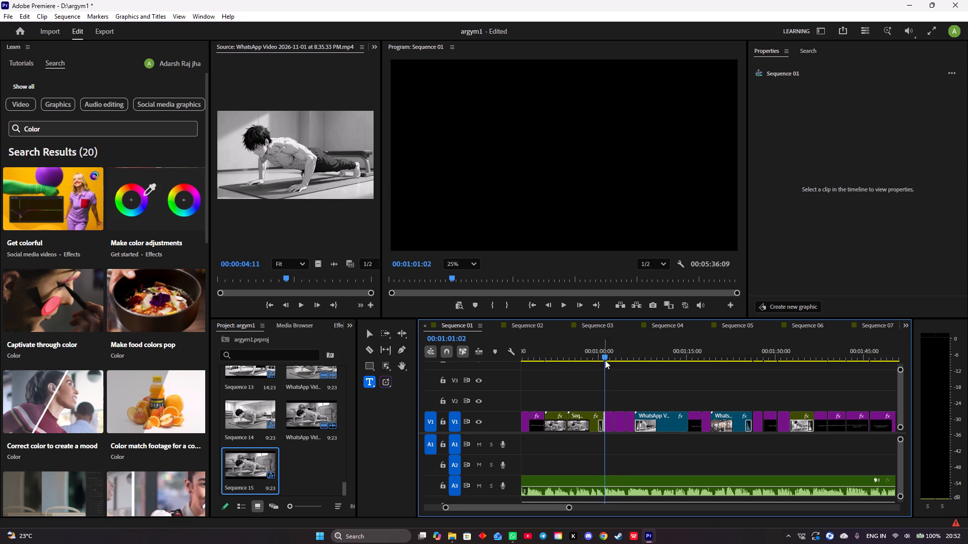
pyautogui.click(602, 357)
pyautogui.click(610, 411)
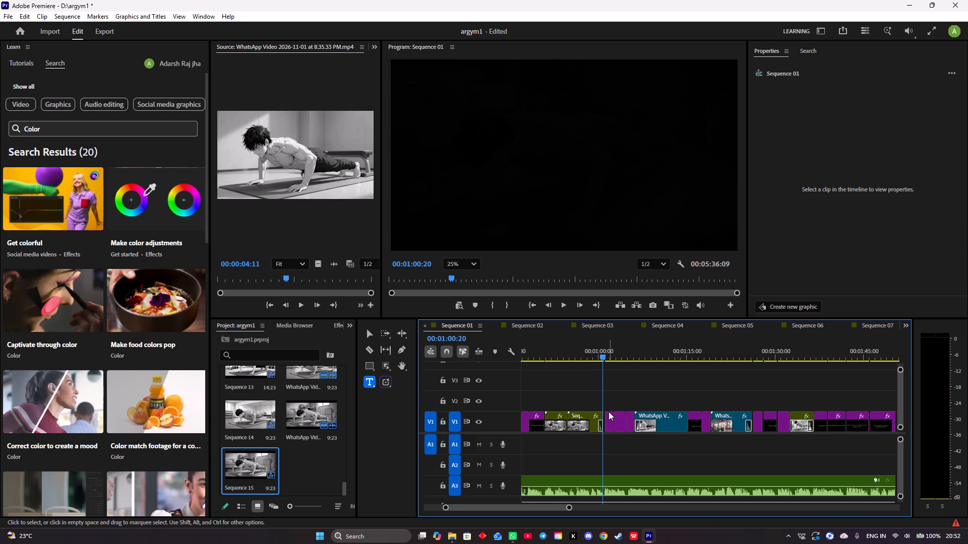
pyautogui.click(609, 412)
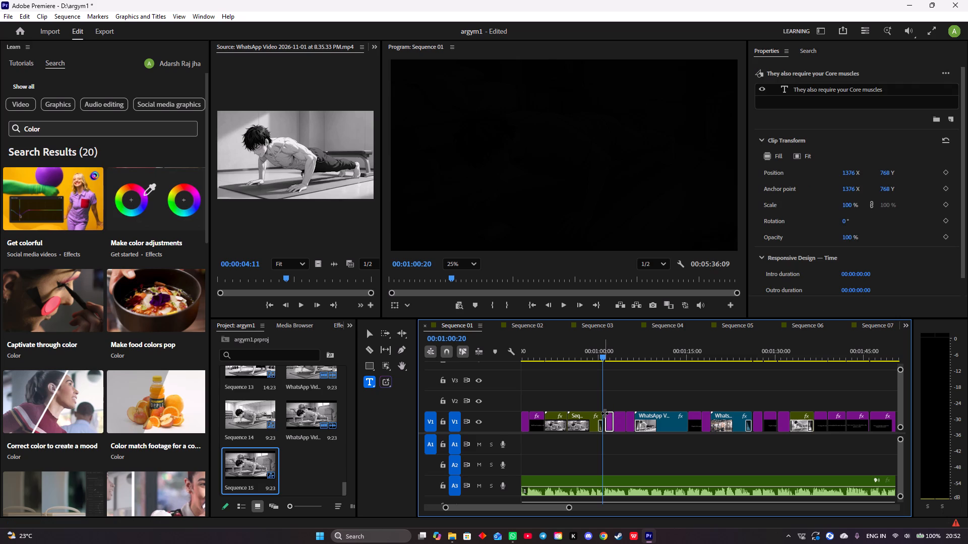
pyautogui.click(607, 414)
# Play back Sequence 01 from before the core muscles title into the push-up video clip that follows the still images.
pyautogui.moveTo(600, 356); pyautogui.dragTo(580, 353)
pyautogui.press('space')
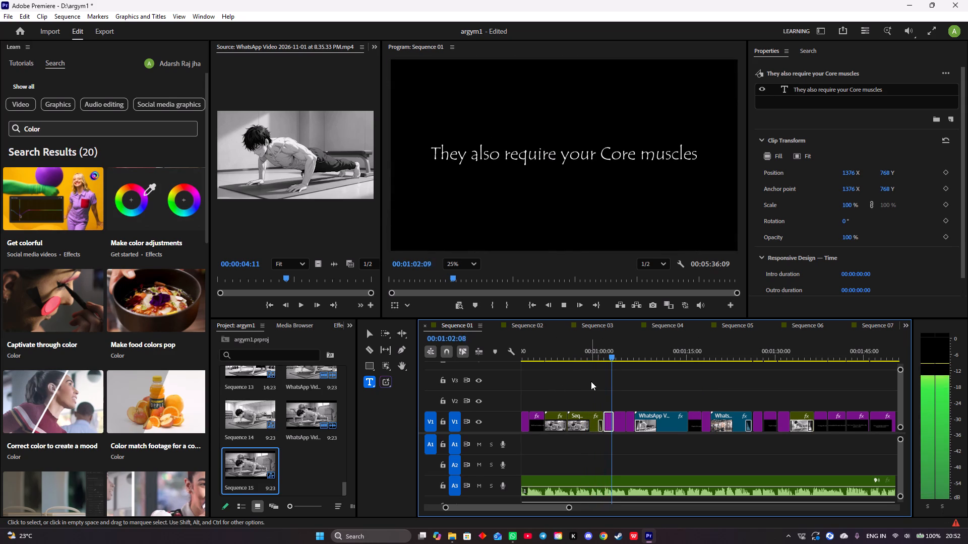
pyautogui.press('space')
pyautogui.moveTo(616, 355); pyautogui.dragTo(587, 357)
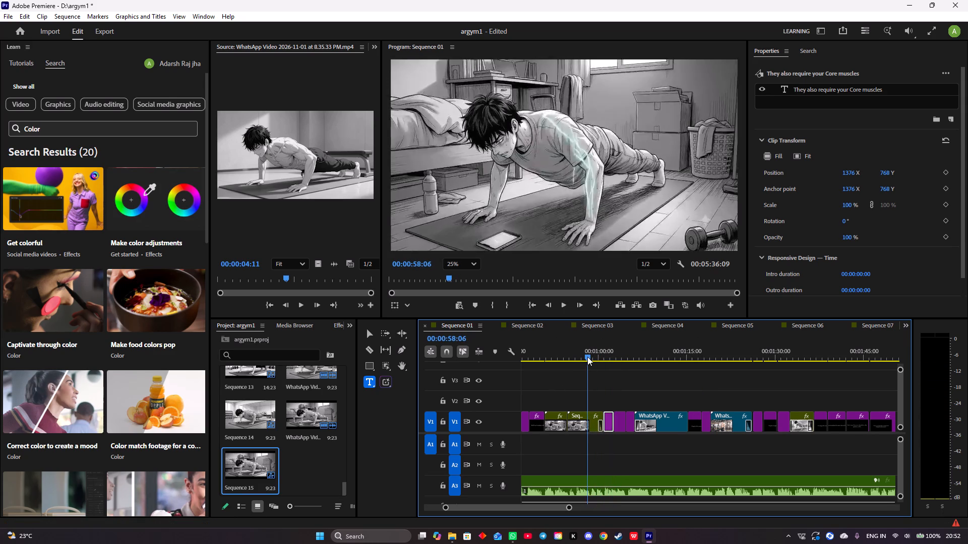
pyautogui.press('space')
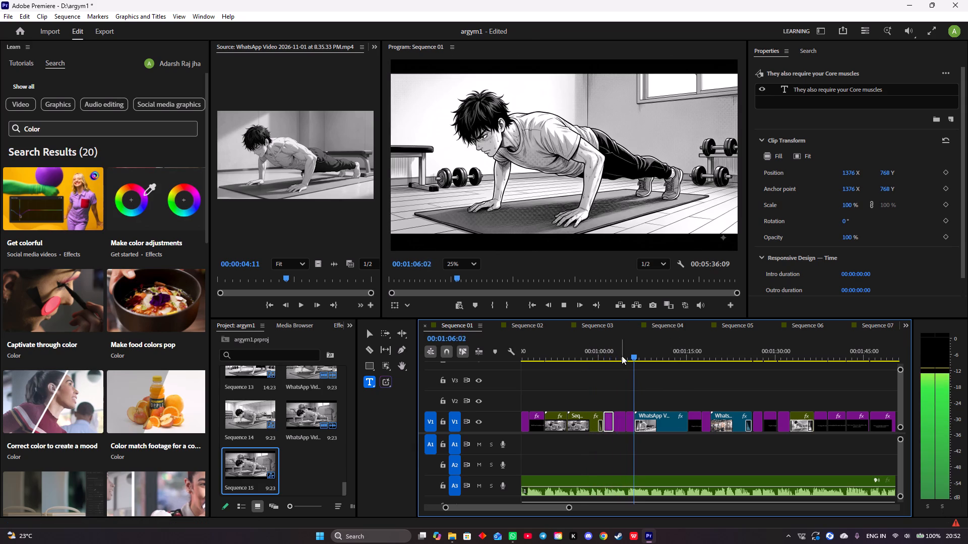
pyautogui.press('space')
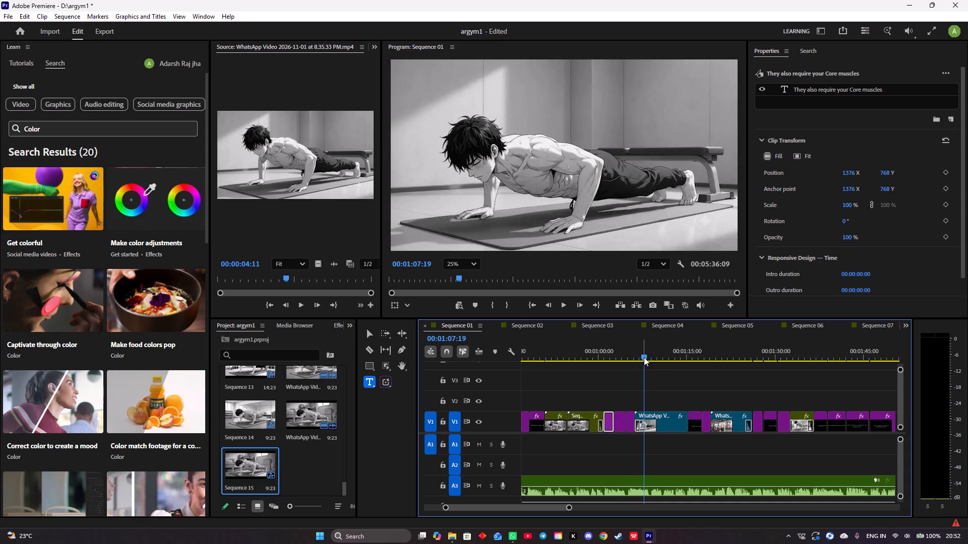
# Move the push-up still image just before the WhatsApp video clip from V1 up to V2.
pyautogui.click(632, 423)
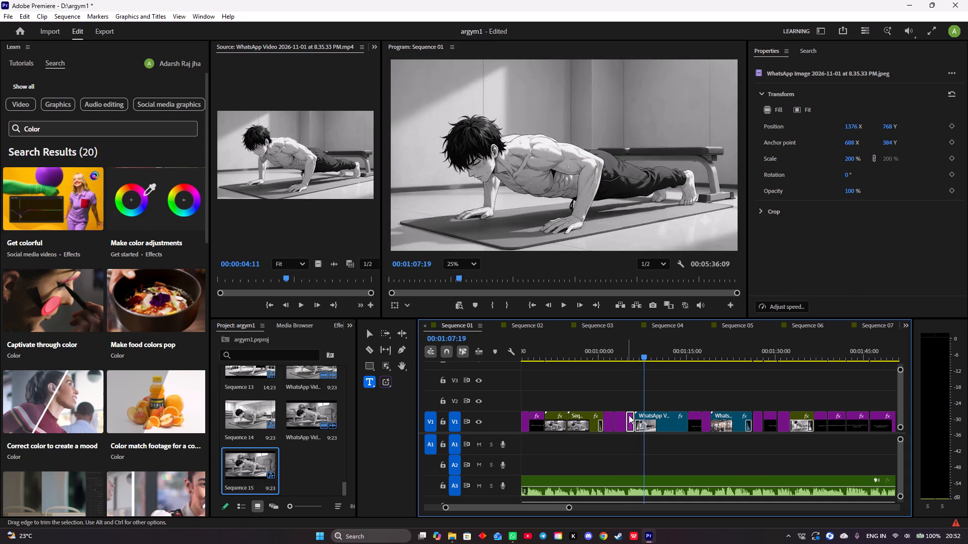
pyautogui.moveTo(631, 418); pyautogui.dragTo(632, 394)
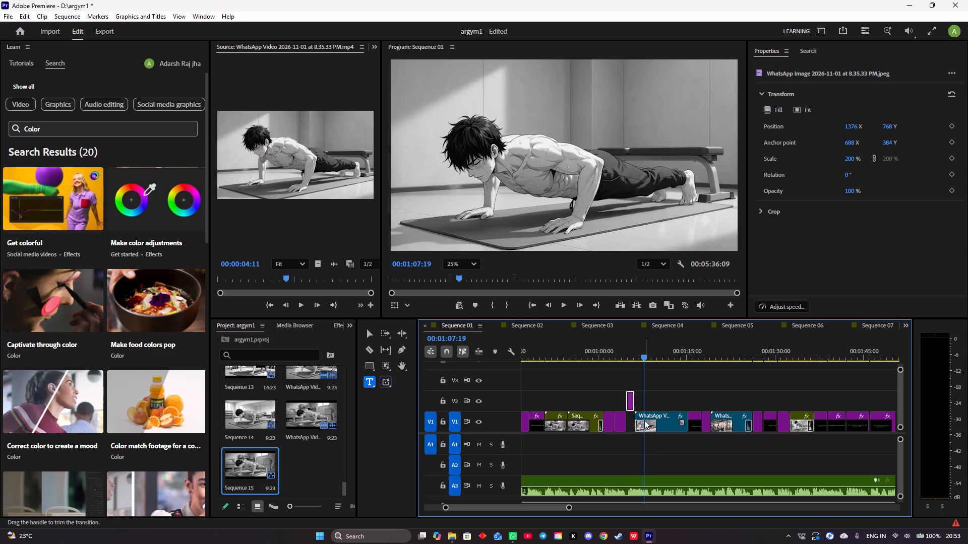
# Shift the WhatsApp push-up video on V1 earlier into the space the still image left, and extend its end toward the next title.
pyautogui.moveTo(644, 420); pyautogui.dragTo(638, 420)
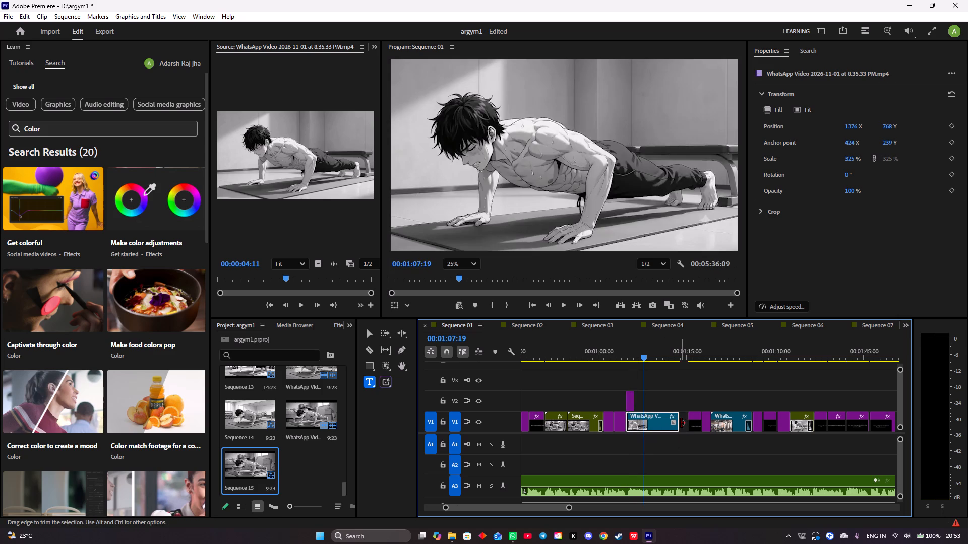
pyautogui.moveTo(680, 422); pyautogui.dragTo(689, 424)
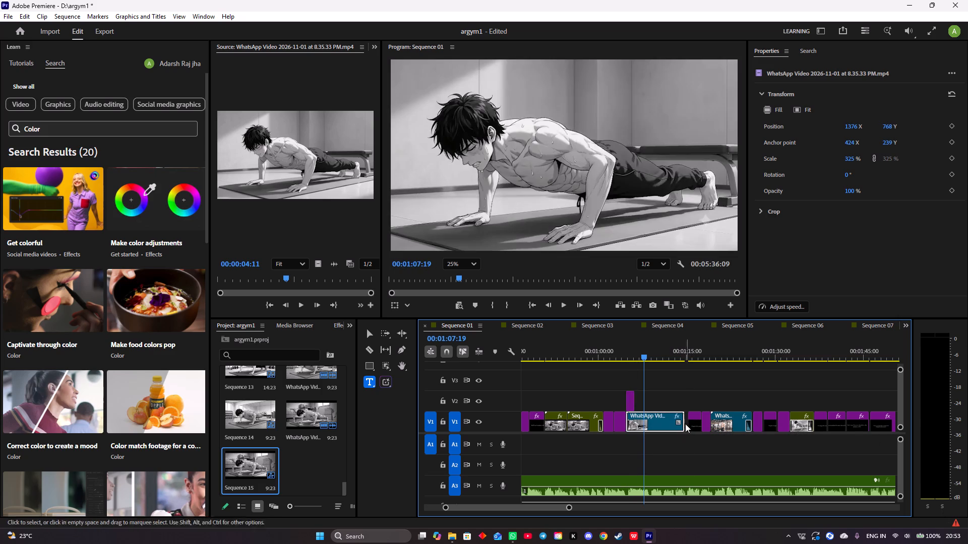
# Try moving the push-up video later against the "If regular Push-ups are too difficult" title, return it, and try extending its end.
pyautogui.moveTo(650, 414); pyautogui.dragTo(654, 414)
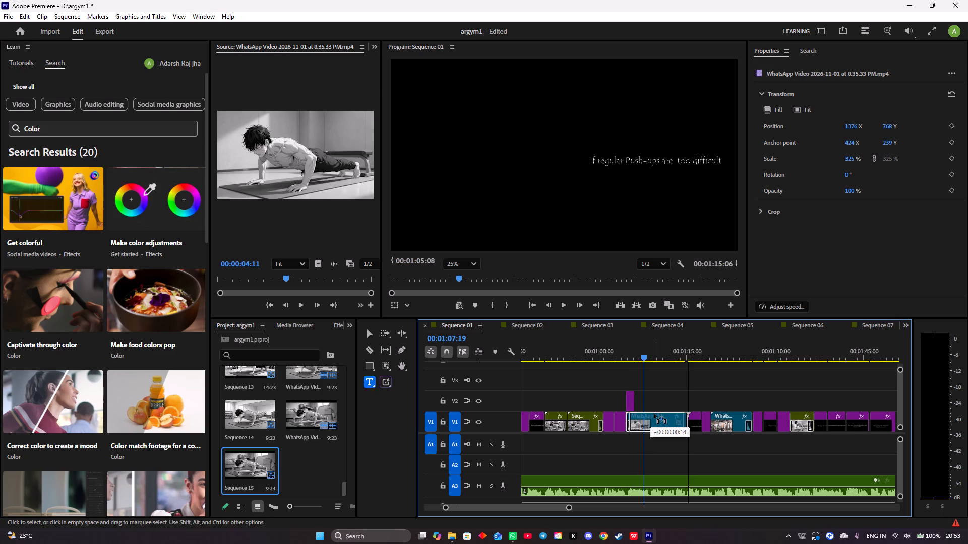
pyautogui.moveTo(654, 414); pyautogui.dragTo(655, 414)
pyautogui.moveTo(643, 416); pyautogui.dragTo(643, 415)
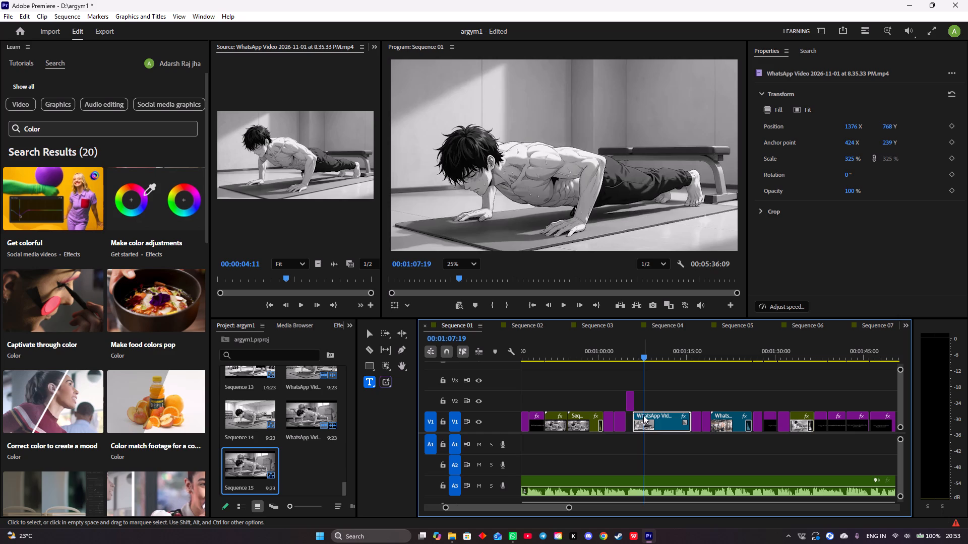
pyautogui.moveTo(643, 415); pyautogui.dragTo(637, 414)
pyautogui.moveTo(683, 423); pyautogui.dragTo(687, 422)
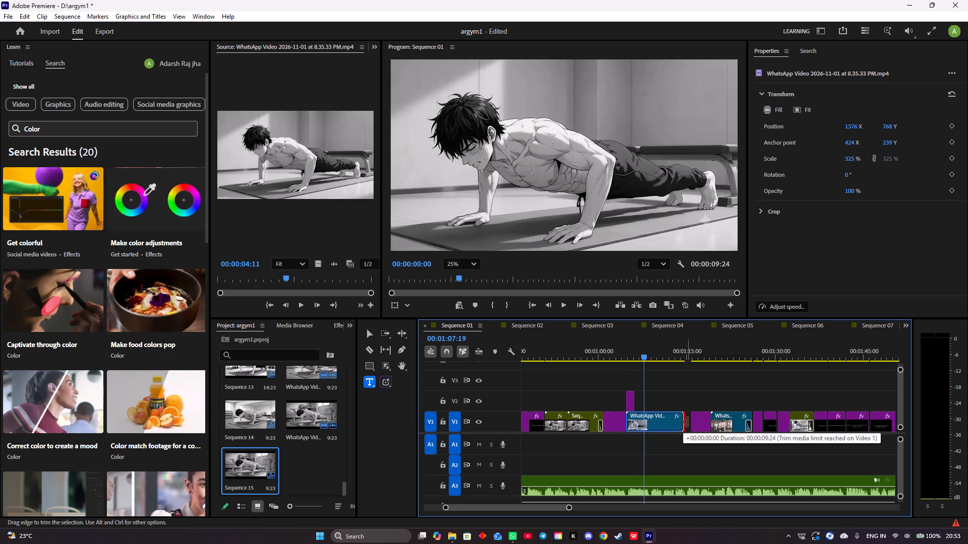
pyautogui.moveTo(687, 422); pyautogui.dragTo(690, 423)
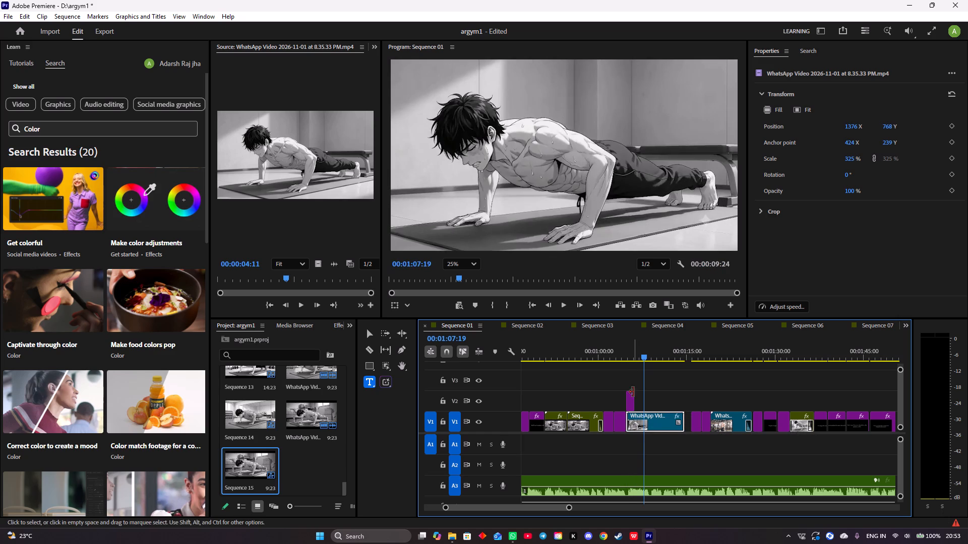
# Undo the trial edit of the still image on V2, and move the image earlier to just after the core muscles title.
pyautogui.moveTo(633, 398); pyautogui.dragTo(602, 396)
pyautogui.hotkey('ctrl', 'z')
pyautogui.click(627, 399)
pyautogui.moveTo(630, 400); pyautogui.dragTo(616, 391)
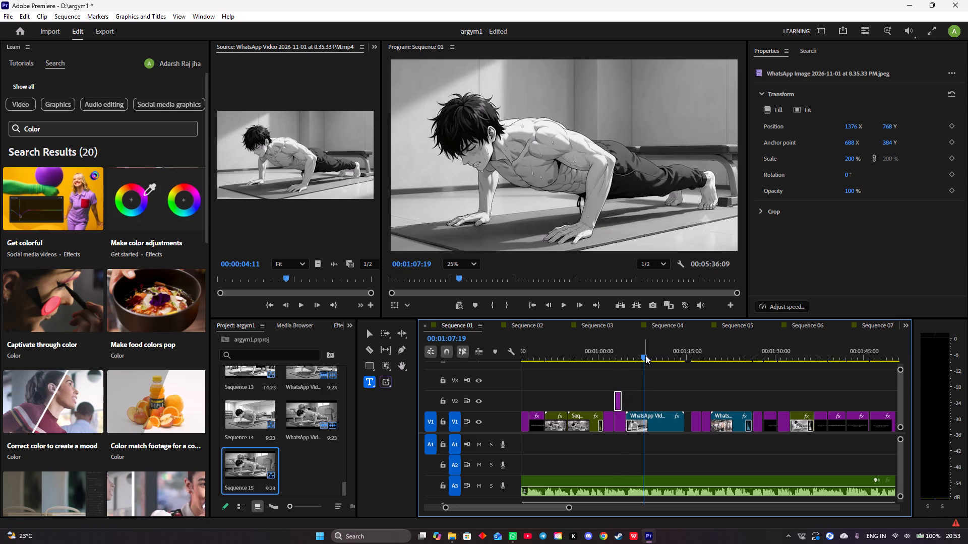
# Play back the repositioned push-up video through to the "If regular Push-ups are too difficult" title.
pyautogui.moveTo(645, 355); pyautogui.dragTo(625, 355)
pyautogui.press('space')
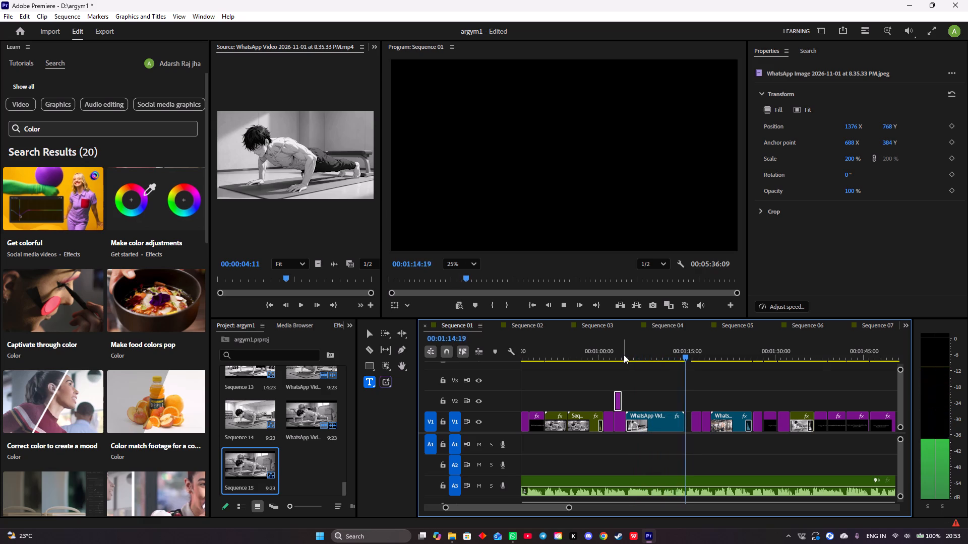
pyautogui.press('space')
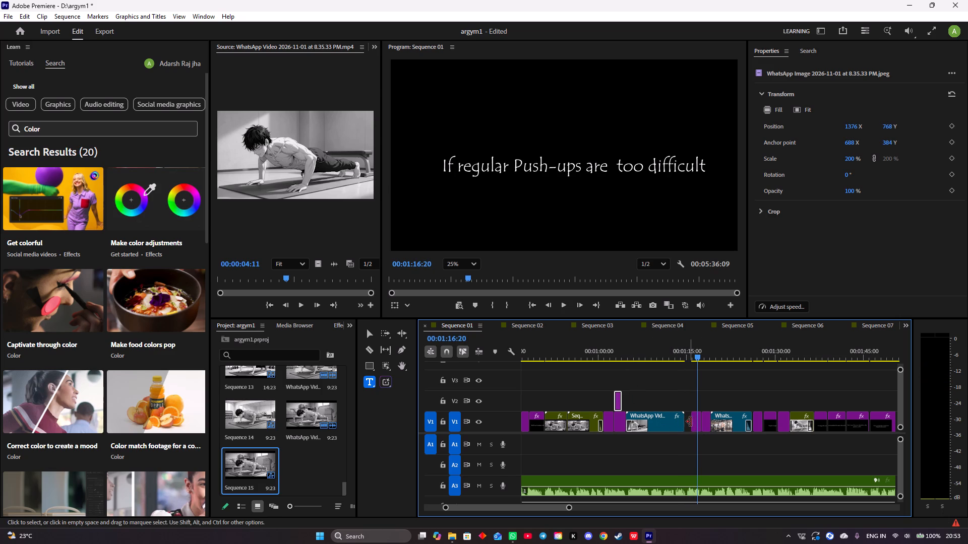
# Extend the start of the "If regular Push-ups are too difficult" title back to the end of the preceding WhatsApp Video clip.
pyautogui.moveTo(692, 421); pyautogui.dragTo(688, 419)
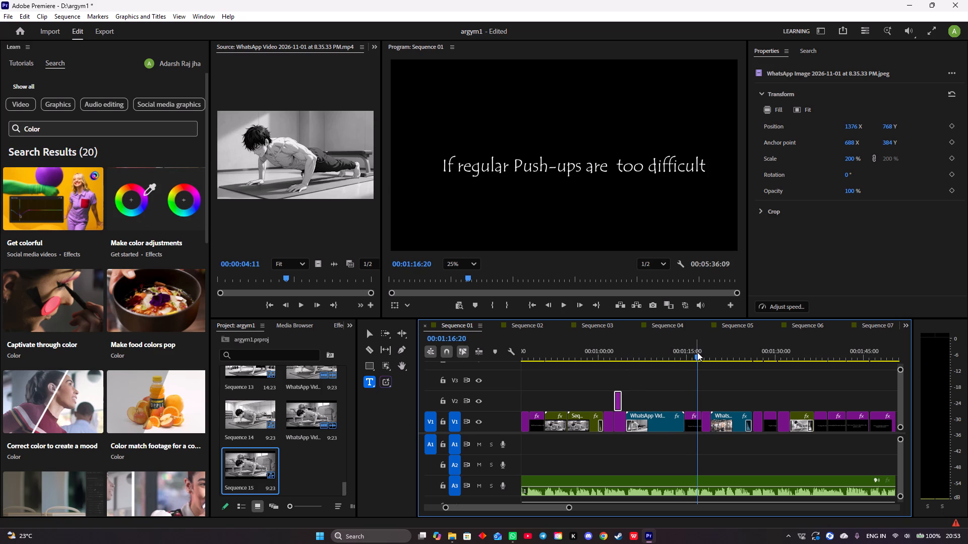
# Play back the join before the "If regular Push-ups are too difficult" title and add a fade-out transition to the WhatsApp Video clip's end.
pyautogui.moveTo(697, 355); pyautogui.dragTo(663, 356)
pyautogui.press('space')
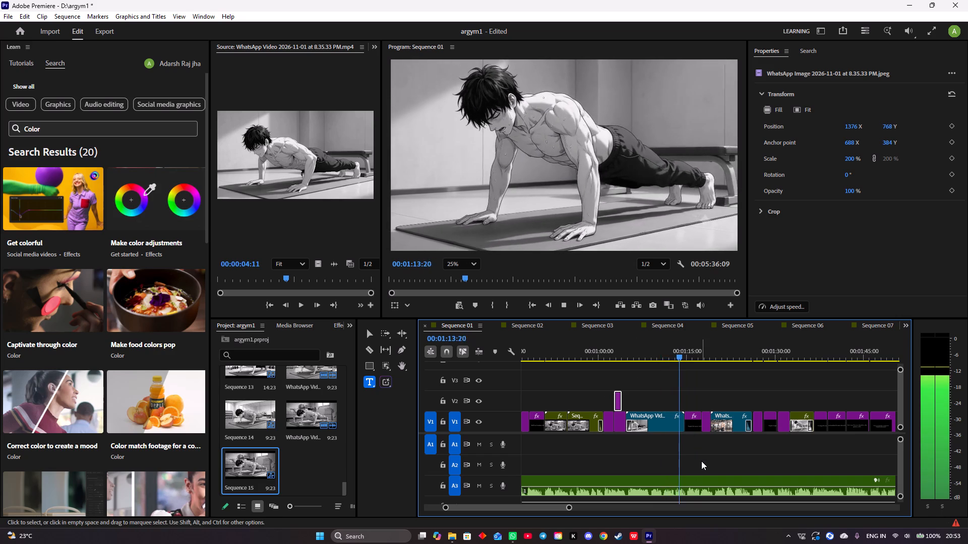
pyautogui.press('space')
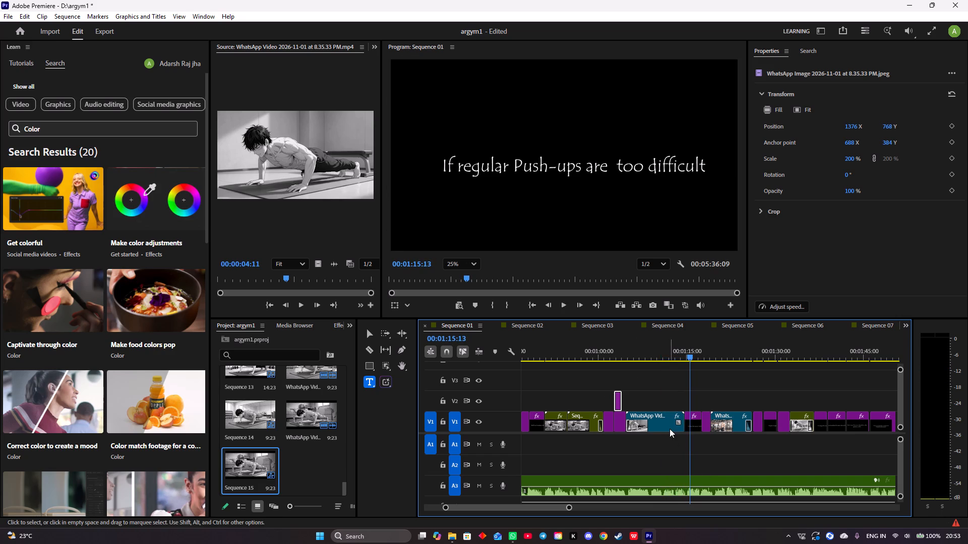
pyautogui.click(677, 423)
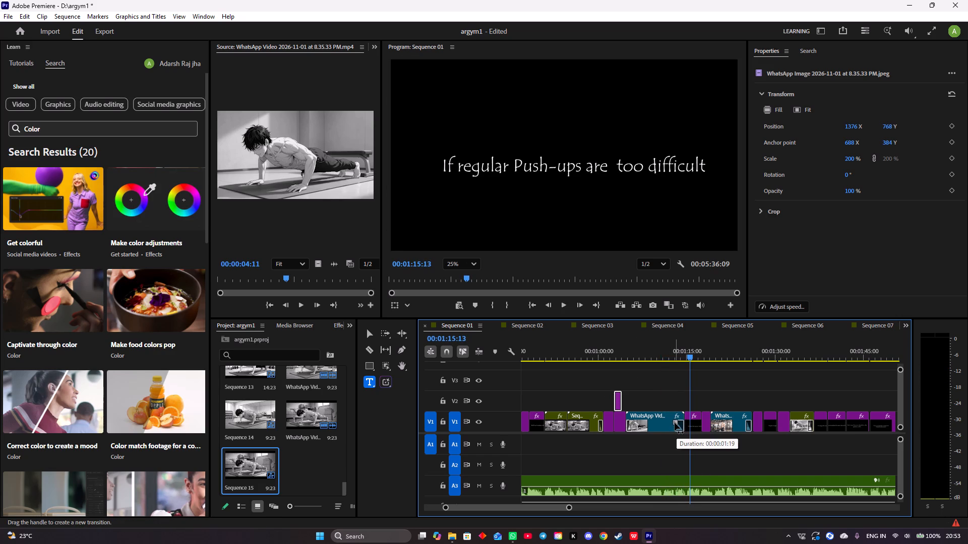
pyautogui.moveTo(689, 357); pyautogui.dragTo(672, 356)
# Cut the short leftover WhatsApp Image clip on V2 at about 1:03.
pyautogui.rightClick(616, 396)
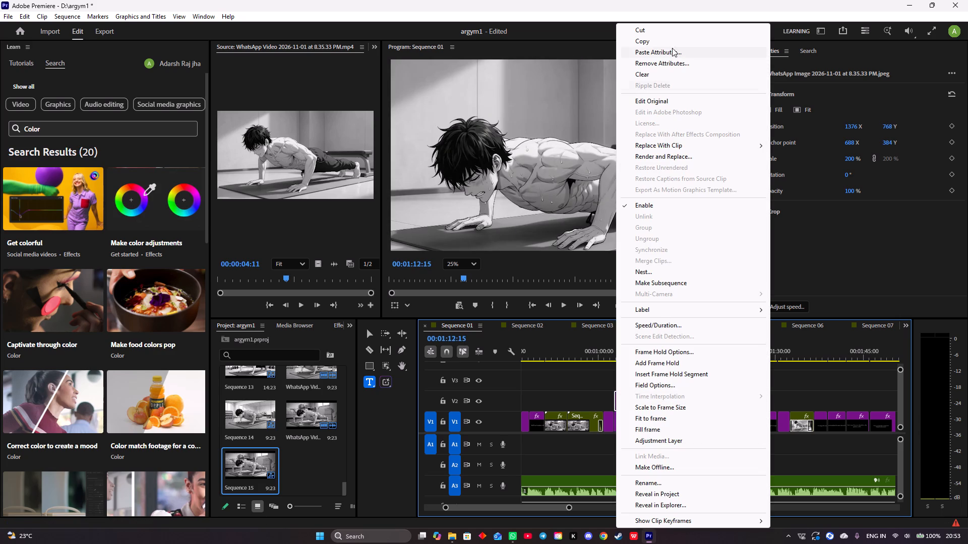
pyautogui.click(666, 26)
# Play back the sequence from about 1:12 through the "Build a stronger back" title and past the last clip on V1.
pyautogui.press('space')
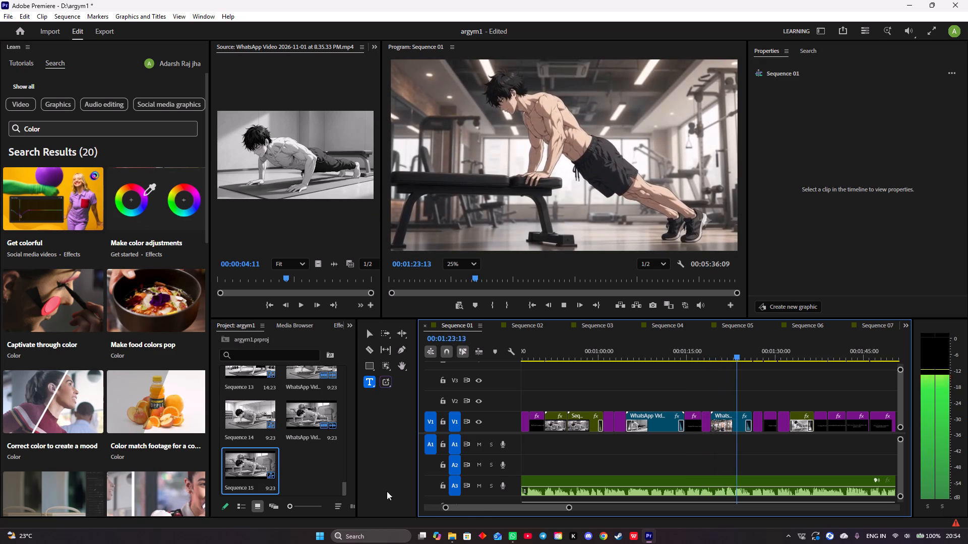
pyautogui.moveTo(479, 509); pyautogui.dragTo(492, 510)
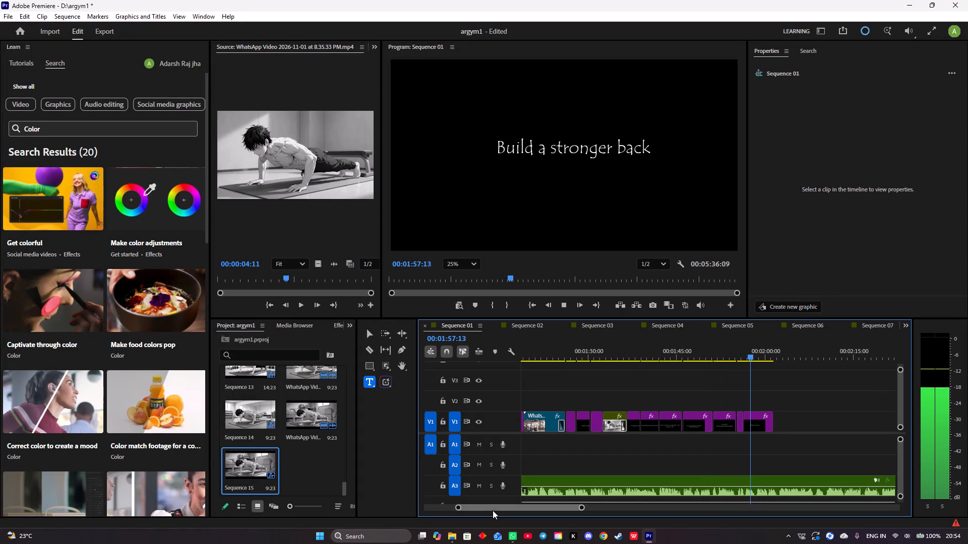
pyautogui.press('space')
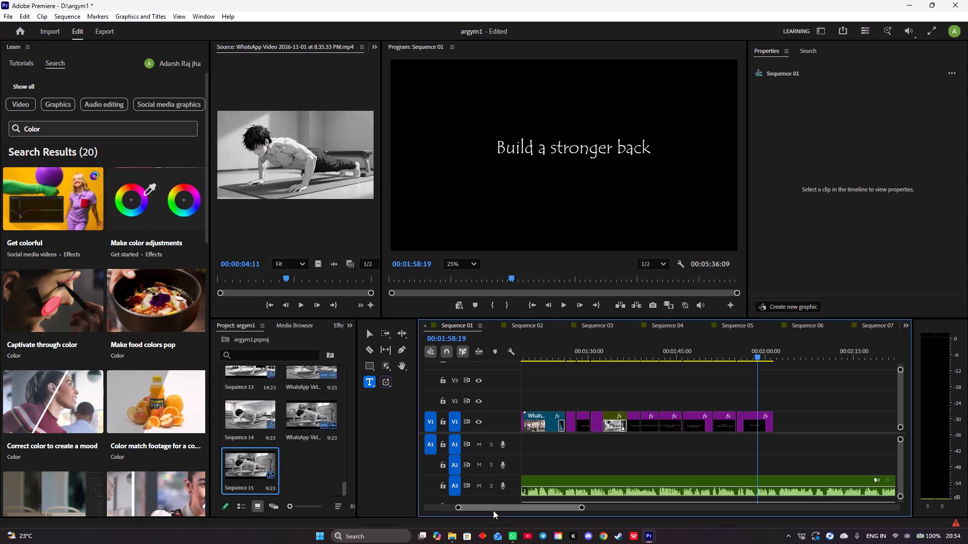
pyautogui.press('space')
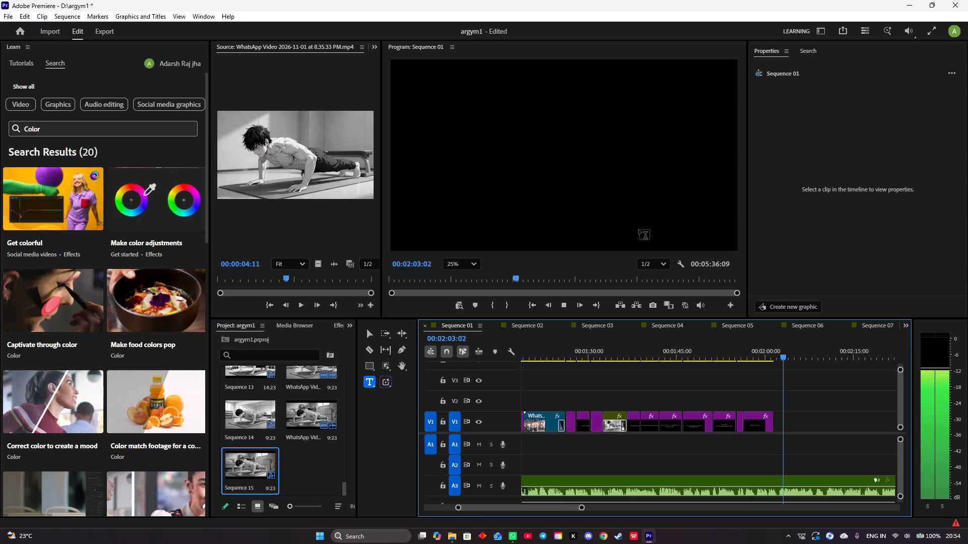
pyautogui.press('space')
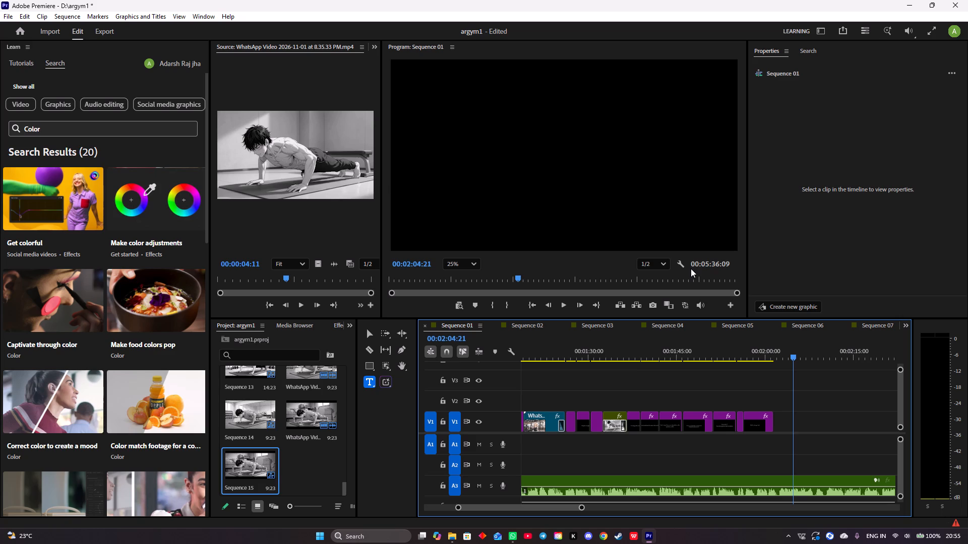
pyautogui.press('space')
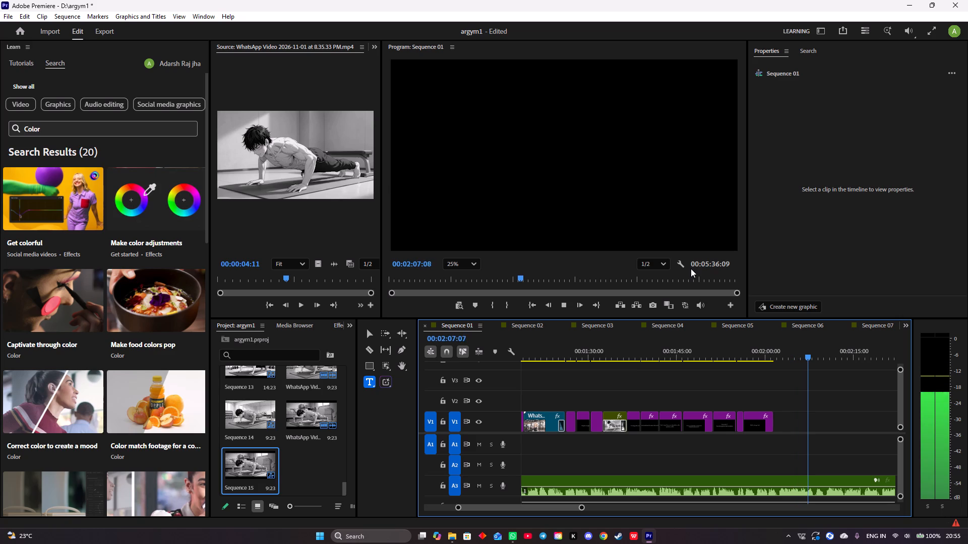
pyautogui.press('space')
pyautogui.moveTo(811, 358); pyautogui.dragTo(781, 357)
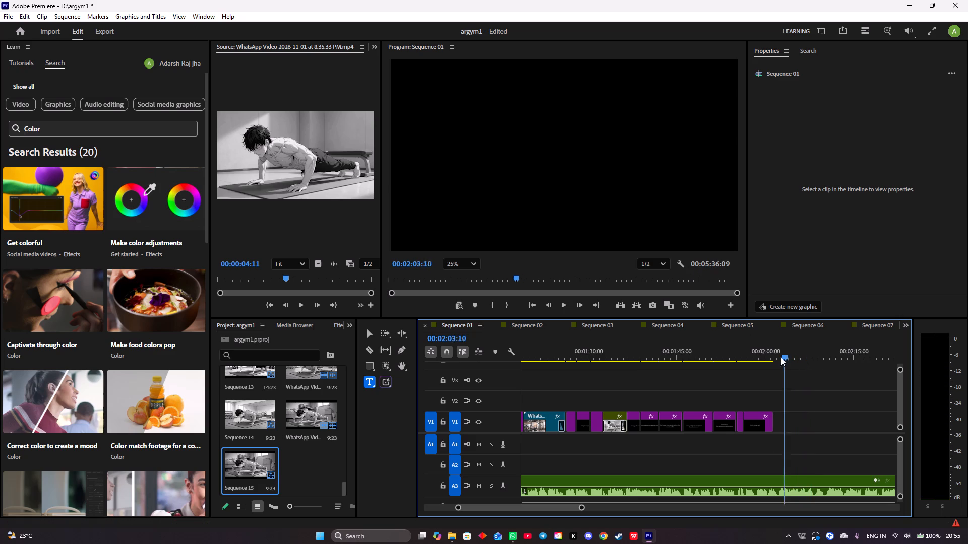
# Trim the end of the "Build a stronger back" title to about 1:58:03 and play past the new end.
pyautogui.moveTo(781, 357); pyautogui.dragTo(748, 354)
pyautogui.press('space')
pyautogui.press('space')
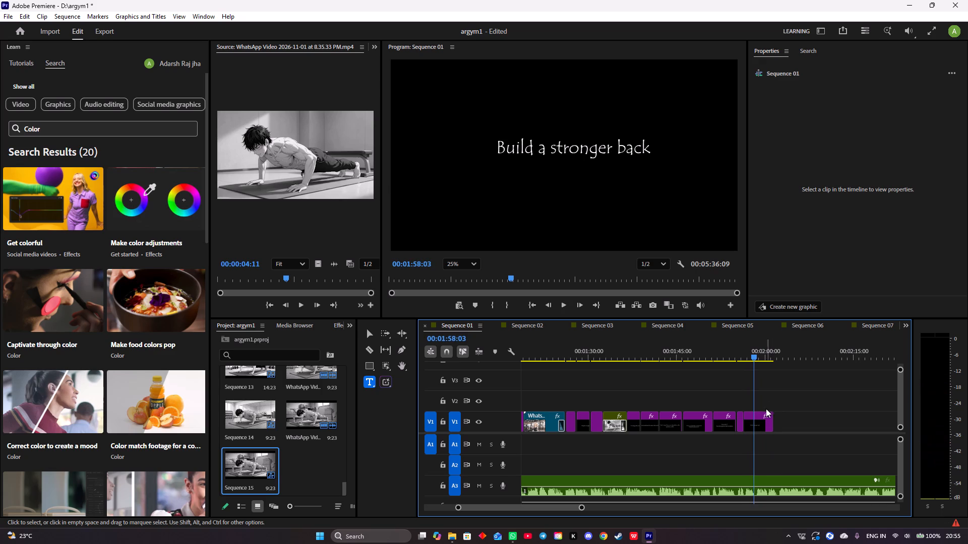
pyautogui.moveTo(771, 421); pyautogui.dragTo(754, 423)
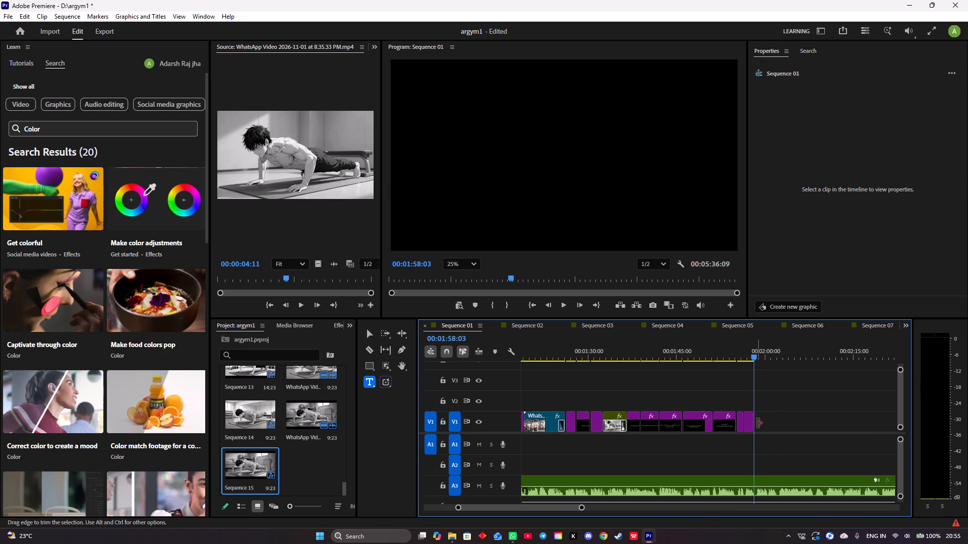
pyautogui.press('space')
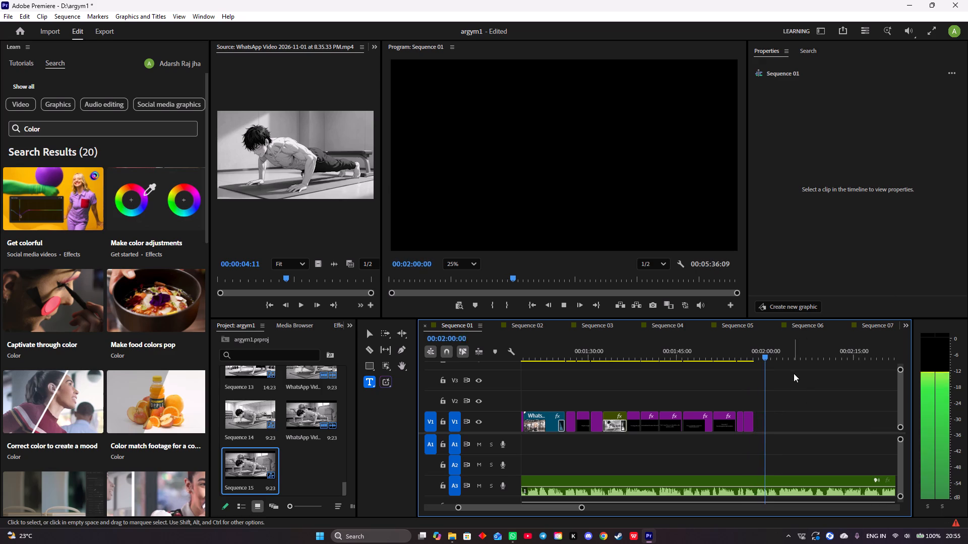
pyautogui.press('space')
# Add the title "Now that you'r working on your chest" on V1 at 1:58:06, just after "Build a stronger back".
pyautogui.moveTo(773, 355); pyautogui.dragTo(755, 357)
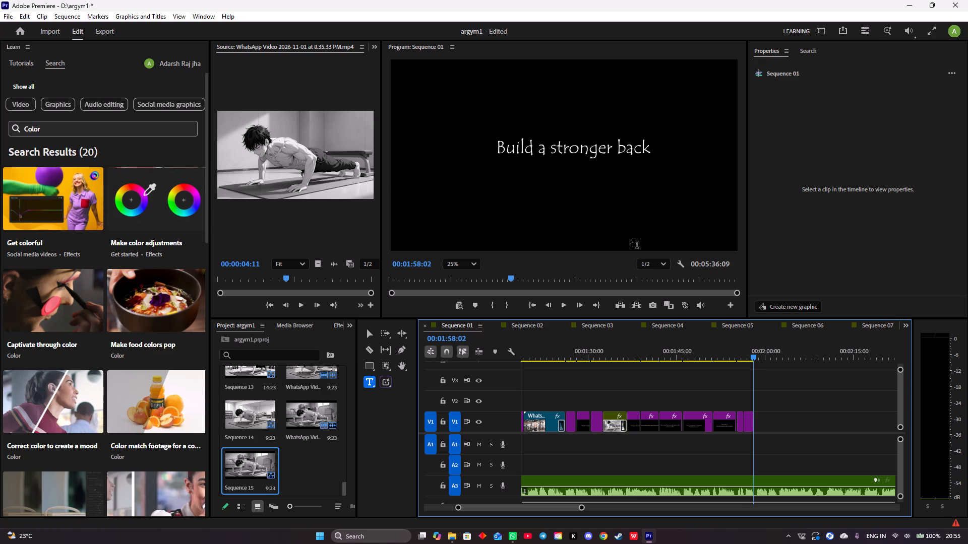
pyautogui.press('space')
pyautogui.press('space')
pyautogui.click(526, 142)
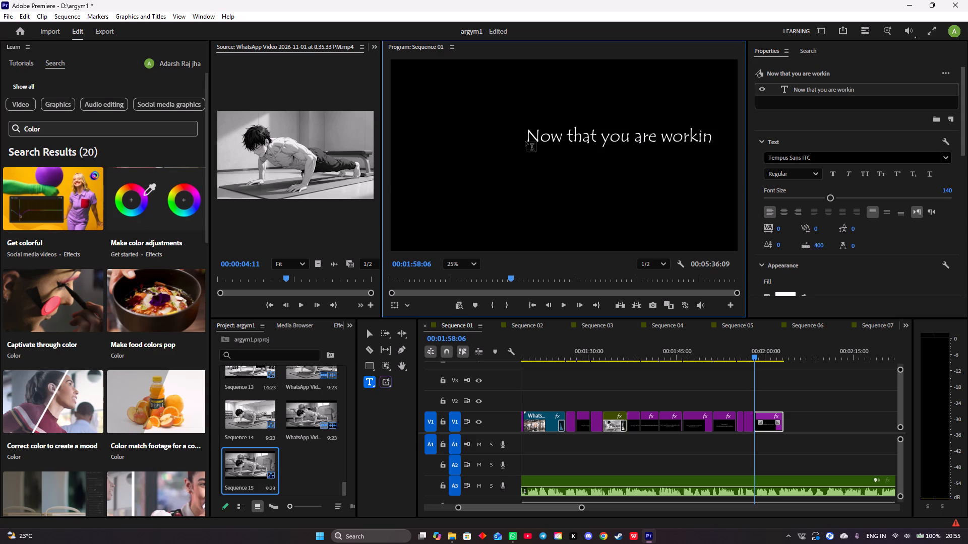
pyautogui.press('BackSpace')
pyautogui.press('BackSpace')
pyautogui.press('BackSpace')
pyautogui.press('BackSpace')
pyautogui.press('BackSpace')
pyautogui.press('BackSpace')
pyautogui.press('BackSpace')
pyautogui.press('BackSpace')
pyautogui.press('BackSpace')
pyautogui.press('BackSpace')
pyautogui.press('BackSpace')
pyautogui.press('BackSpace')
pyautogui.press('BackSpace')
pyautogui.press('BackSpace')
pyautogui.press('u')
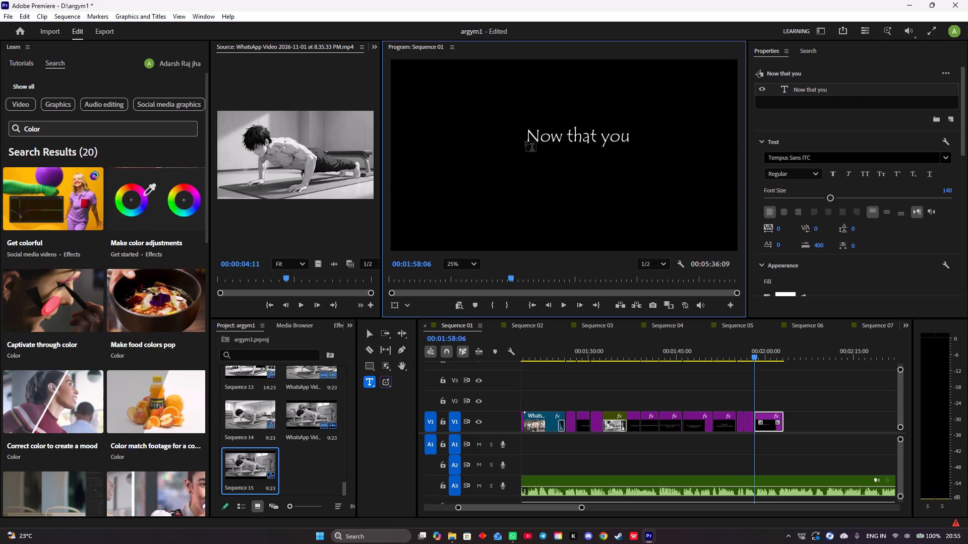
pyautogui.write("'r")
pyautogui.press('space')
pyautogui.write('working')
pyautogui.press('space')
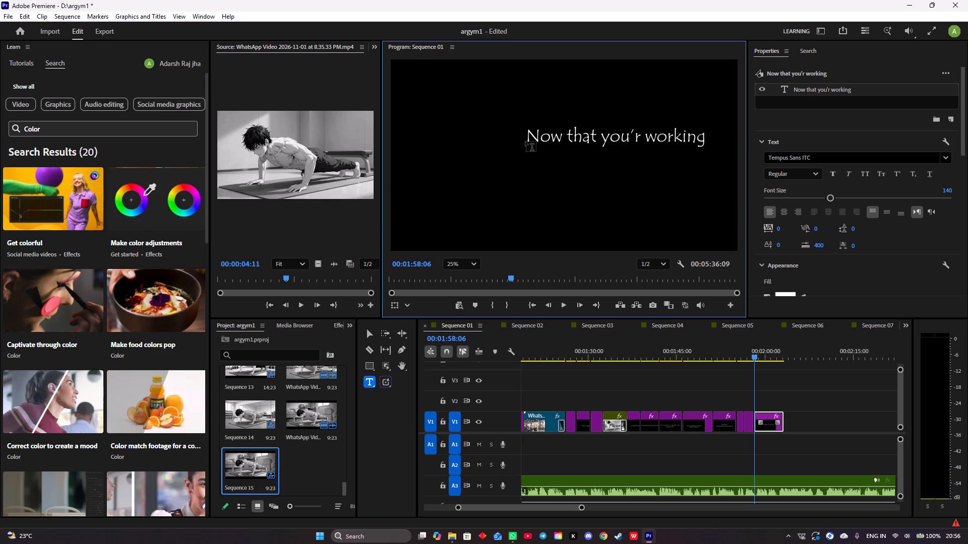
pyautogui.write('on your chest')
# Center-align the "Now that you'r working on your chest" text and set its position to 1400 X, 815 Y.
pyautogui.click(786, 212)
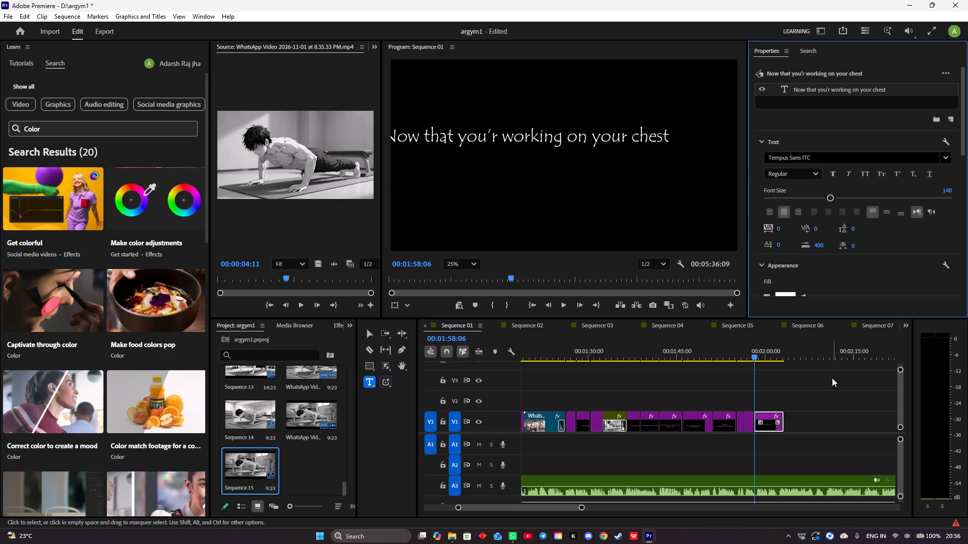
pyautogui.scroll(-20, 835, 214)
pyautogui.scroll(-2, 835, 214)
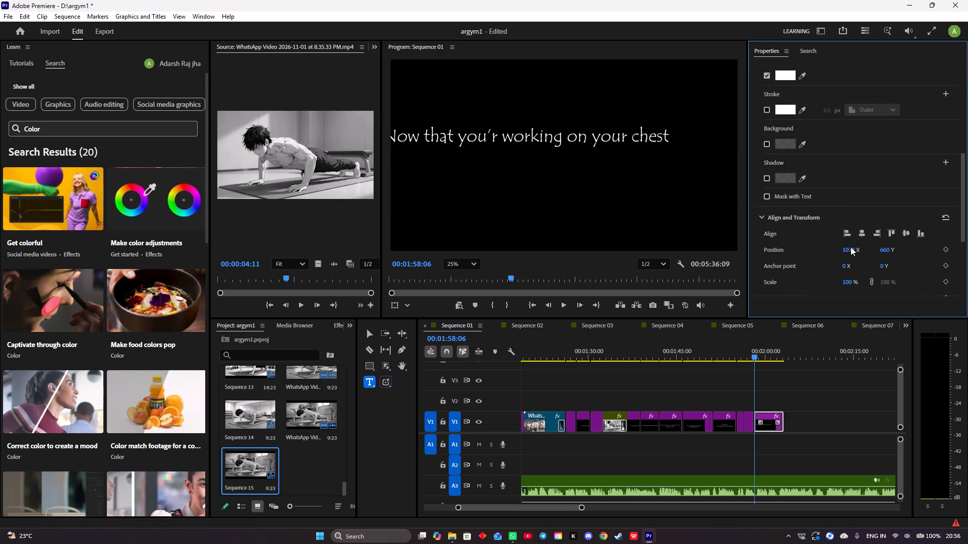
pyautogui.moveTo(846, 248); pyautogui.dragTo(967, 251)
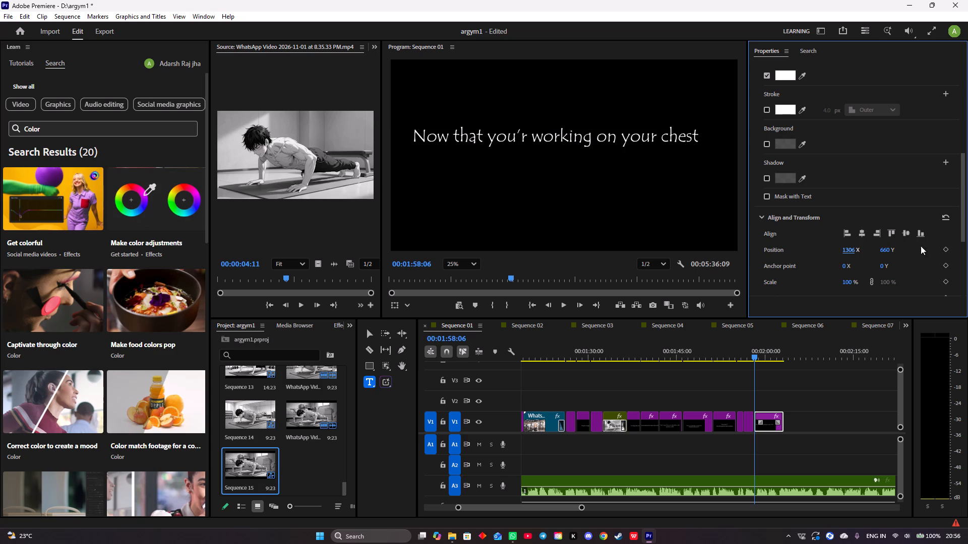
pyautogui.moveTo(845, 248); pyautogui.dragTo(886, 250)
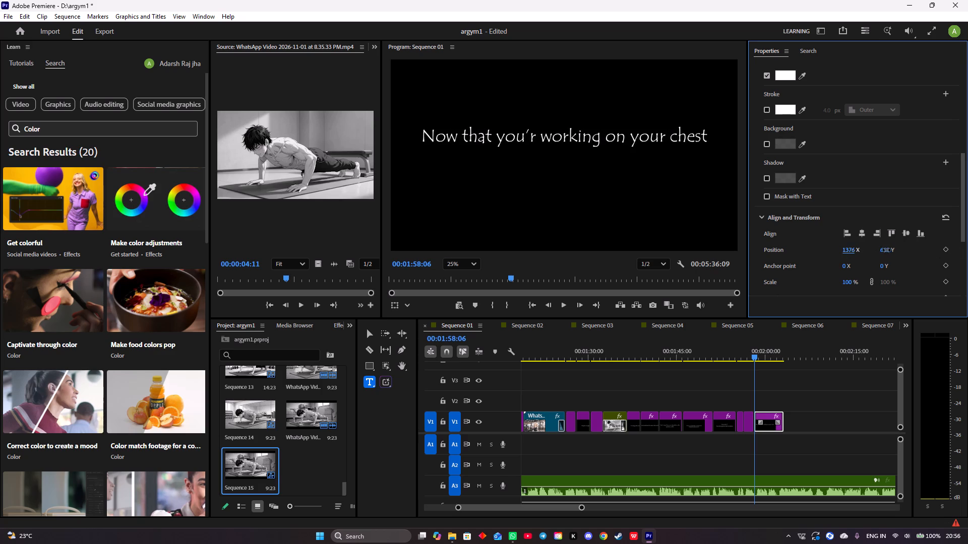
pyautogui.moveTo(886, 250); pyautogui.dragTo(897, 251)
pyautogui.moveTo(886, 249); pyautogui.dragTo(951, 245)
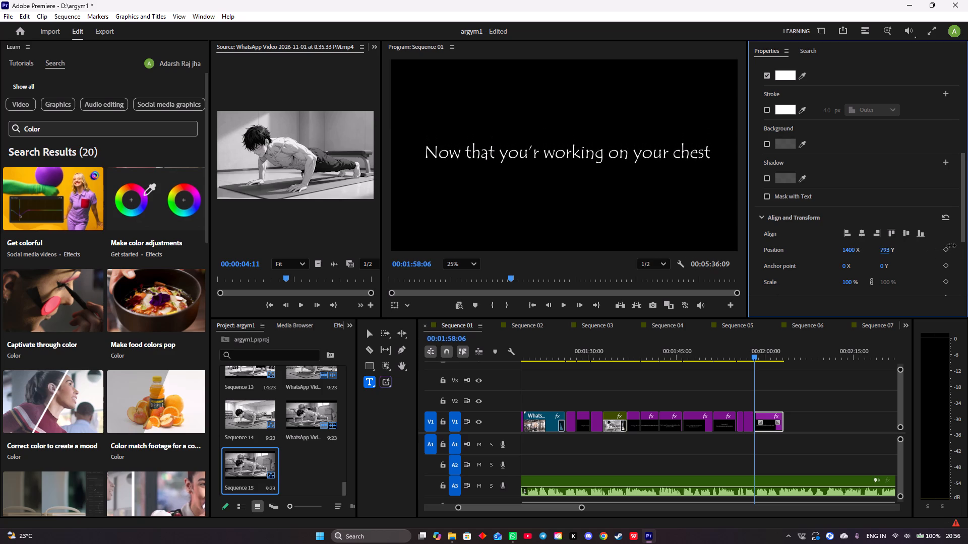
pyautogui.moveTo(951, 245); pyautogui.dragTo(960, 244)
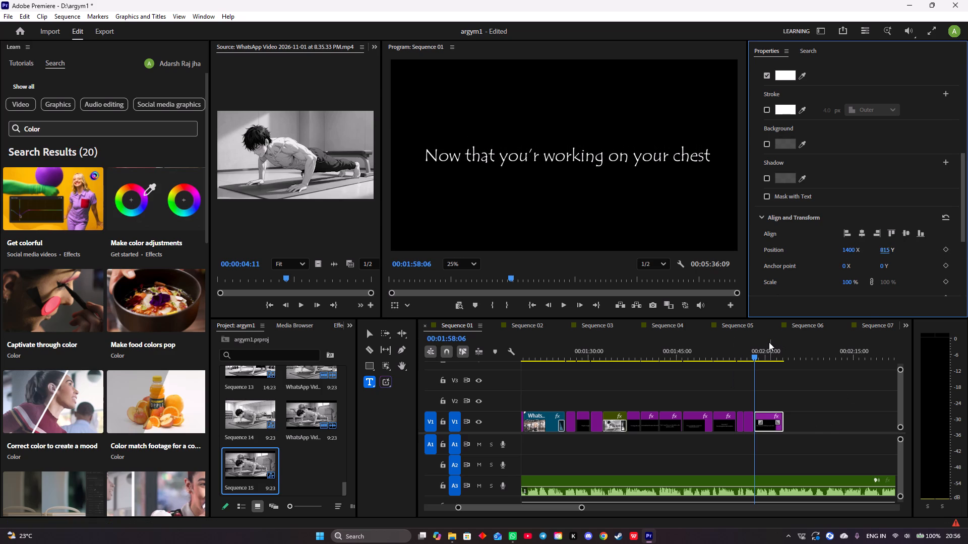
# Play back the "Now that you'r working on your chest" title and trim its end to about 2:00:19.
pyautogui.press('space')
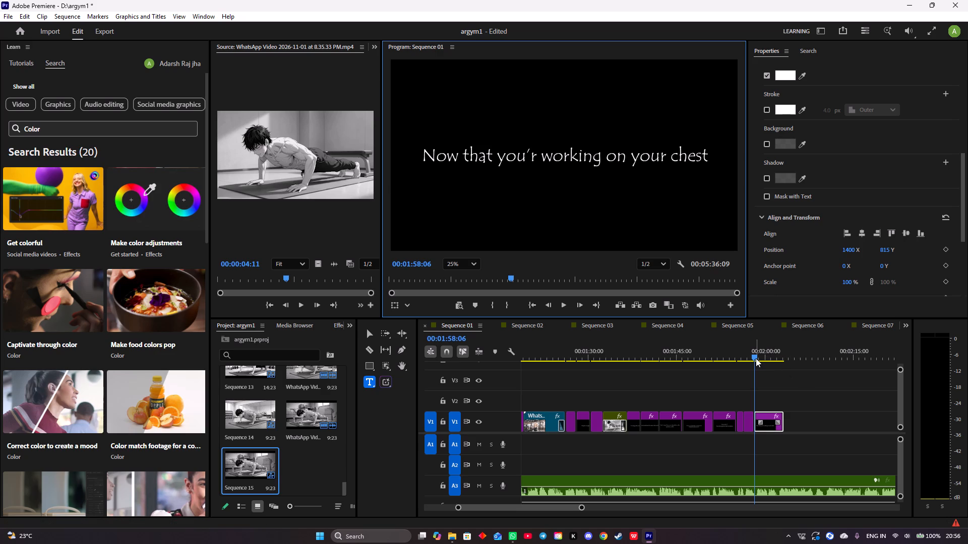
pyautogui.click(756, 358)
pyautogui.press('space')
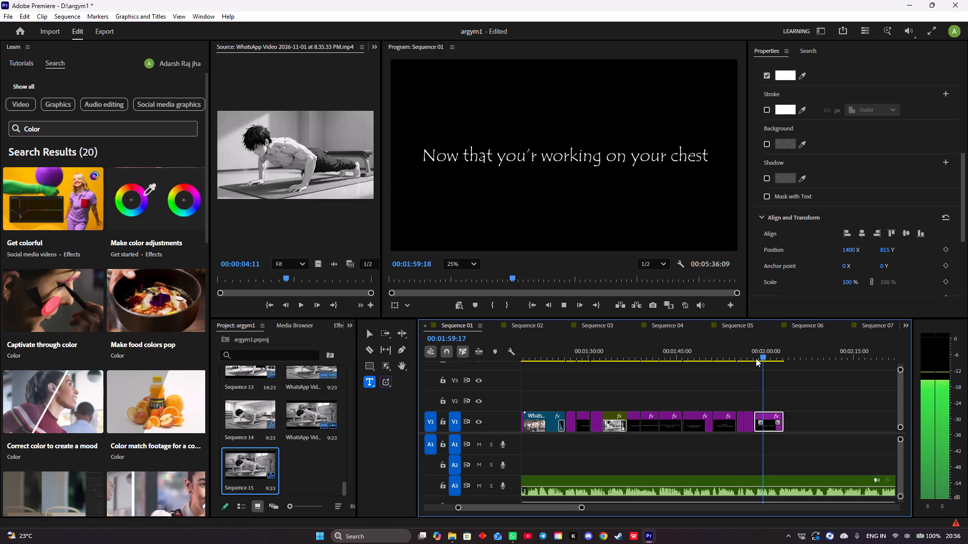
pyautogui.press('space')
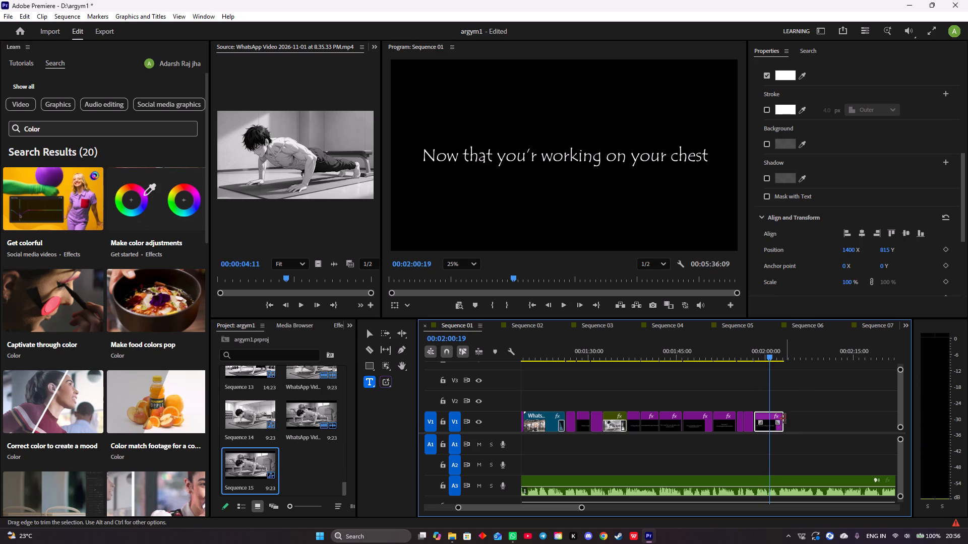
pyautogui.moveTo(782, 412); pyautogui.dragTo(773, 411)
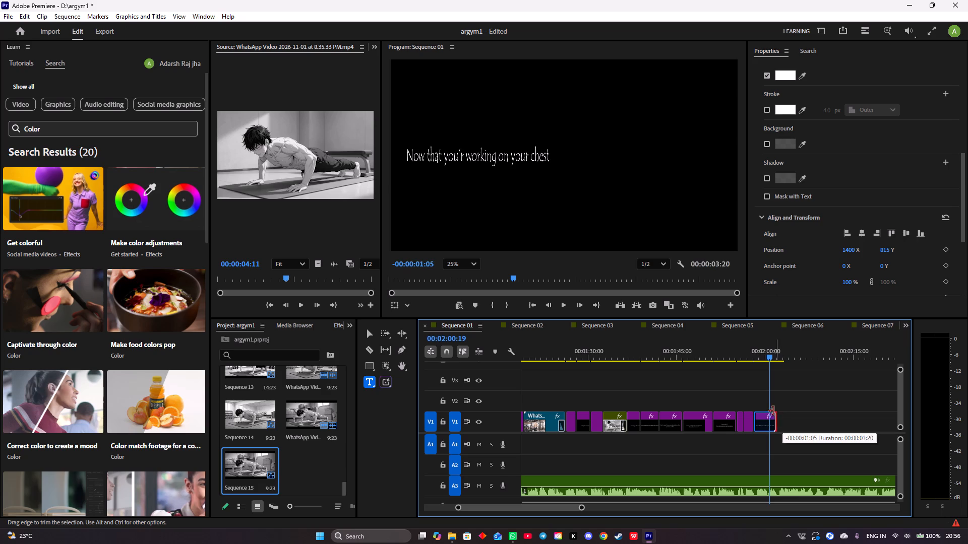
pyautogui.moveTo(773, 411); pyautogui.dragTo(770, 409)
# Add the title "Don't neglect your Back" on V1 at 2:00:21, just after the chest title.
pyautogui.press('space')
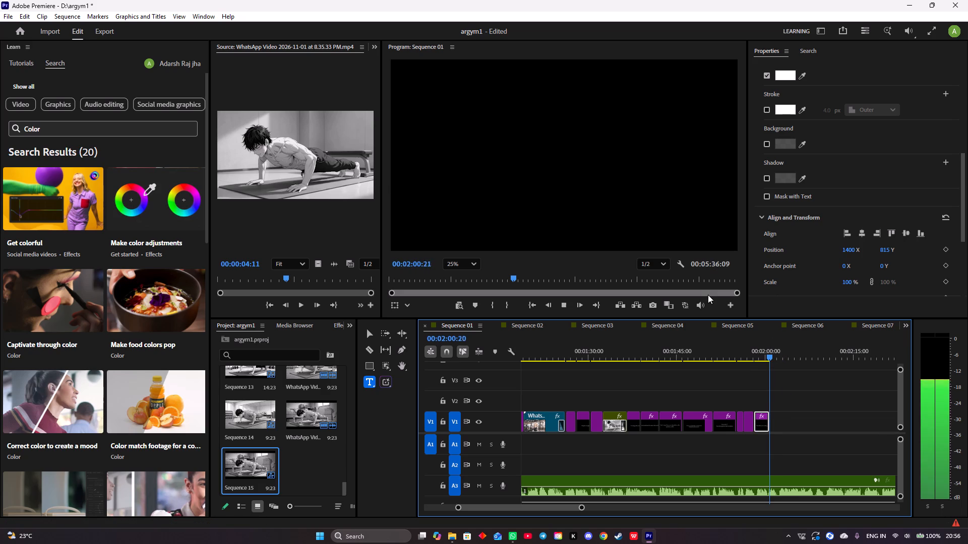
pyautogui.press('space')
pyautogui.moveTo(779, 358); pyautogui.dragTo(773, 357)
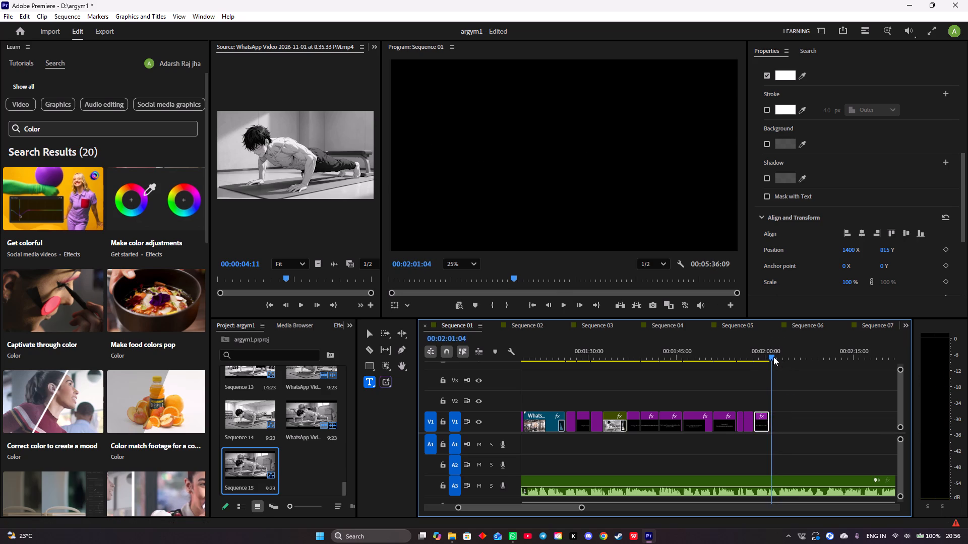
pyautogui.moveTo(773, 357); pyautogui.dragTo(770, 357)
pyautogui.press('space')
pyautogui.press('space')
pyautogui.click(587, 140)
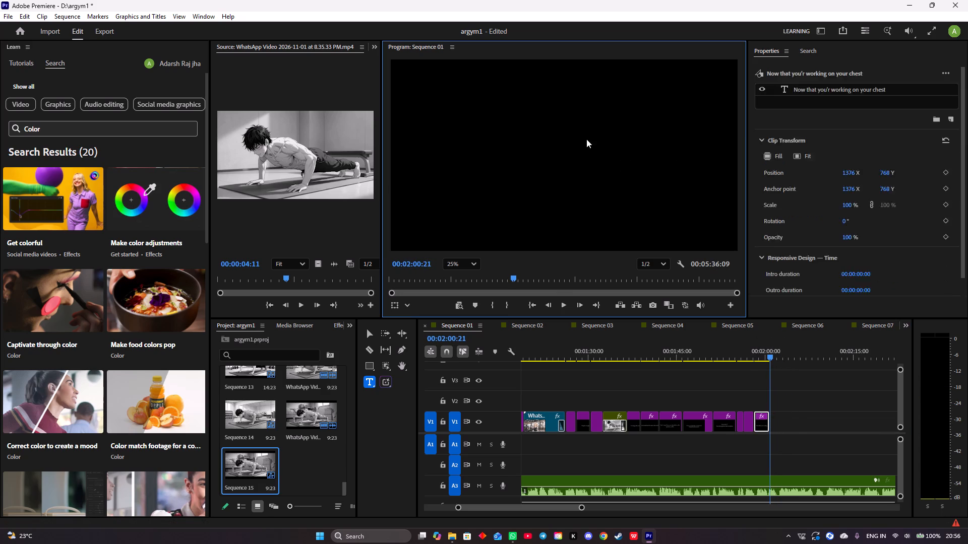
pyautogui.click(555, 141)
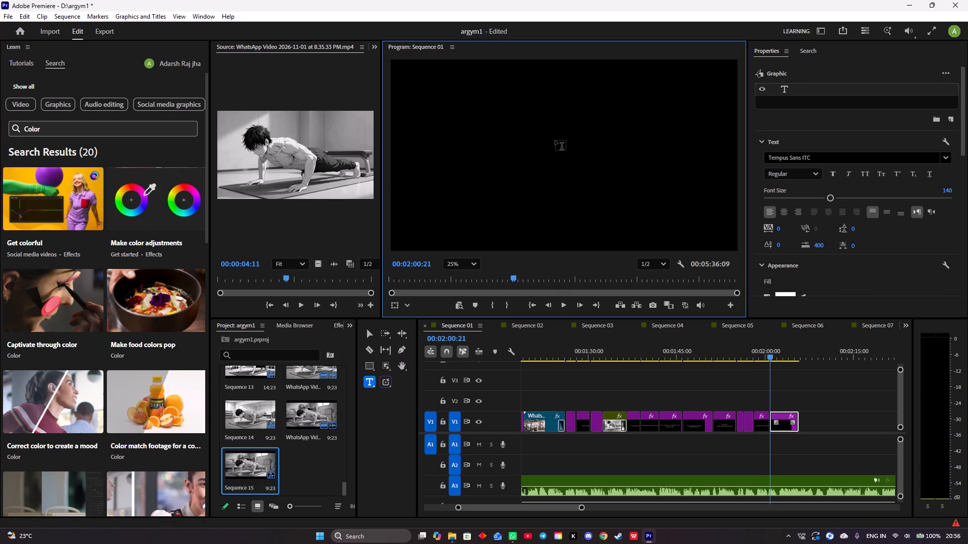
pyautogui.write('on')
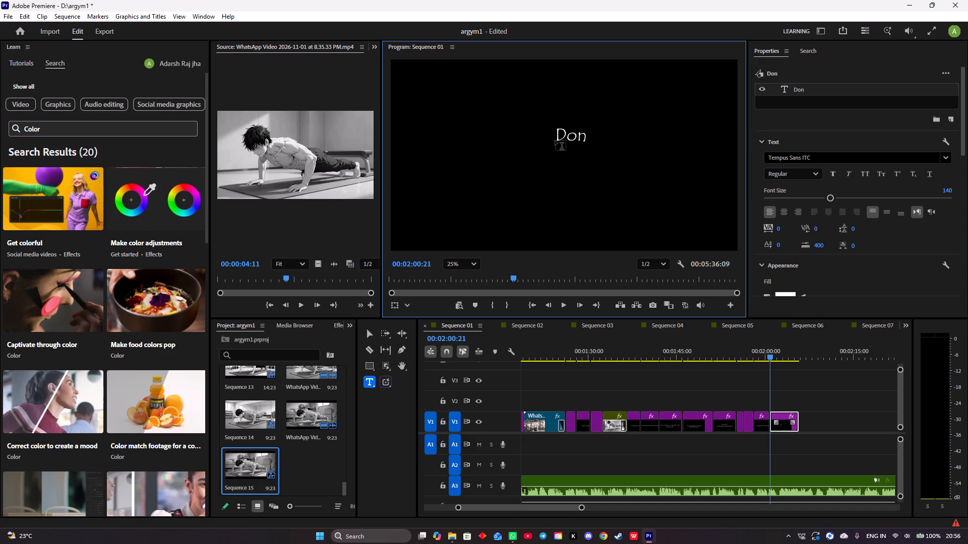
pyautogui.write("'t")
pyautogui.press('space')
pyautogui.write('neglect')
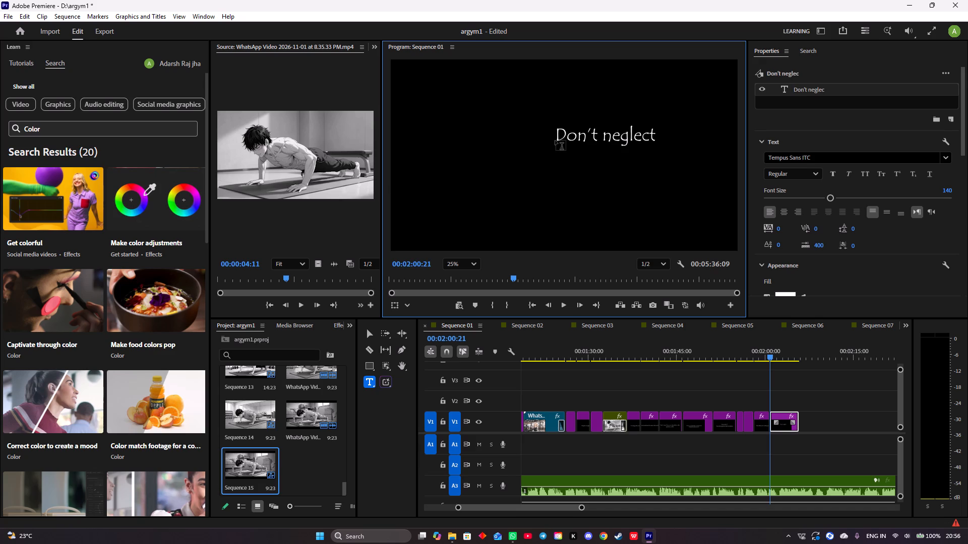
pyautogui.press('space')
pyautogui.write('your')
pyautogui.press('space')
pyautogui.write('ack')
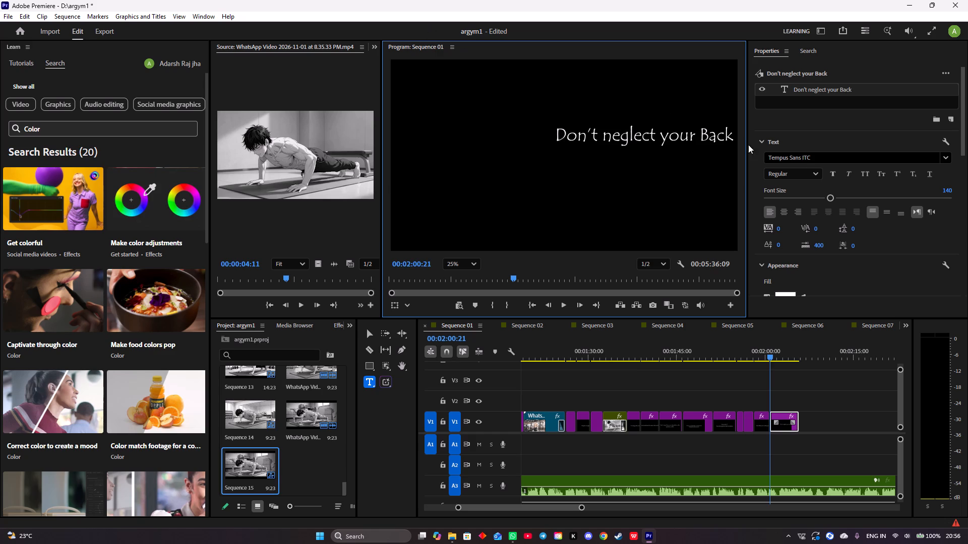
# Centre the "Don't neglect your Back" title in the frame by setting its position to 670 X, 856 Y.
pyautogui.scroll(-15, 781, 199)
pyautogui.scroll(5, 807, 213)
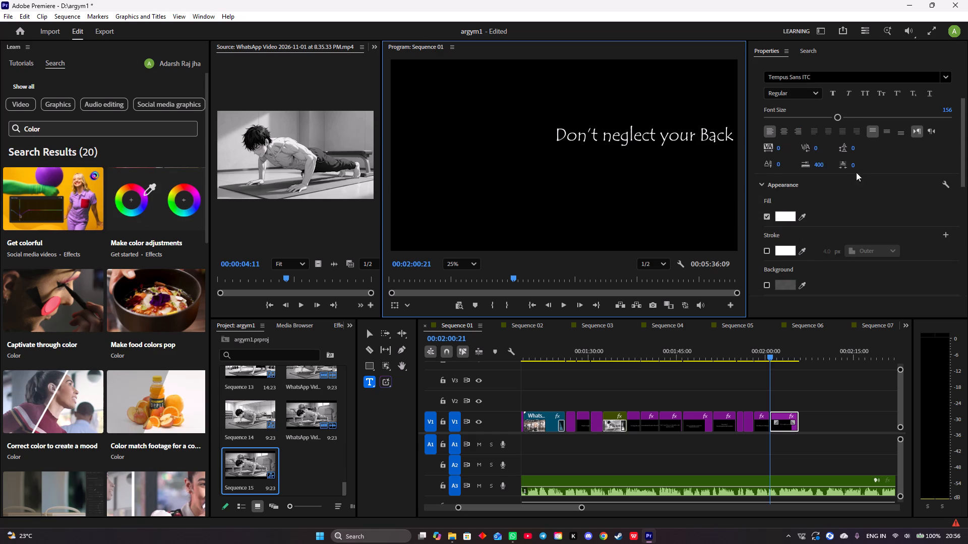
pyautogui.scroll(2, 841, 117)
pyautogui.scroll(-3, 842, 132)
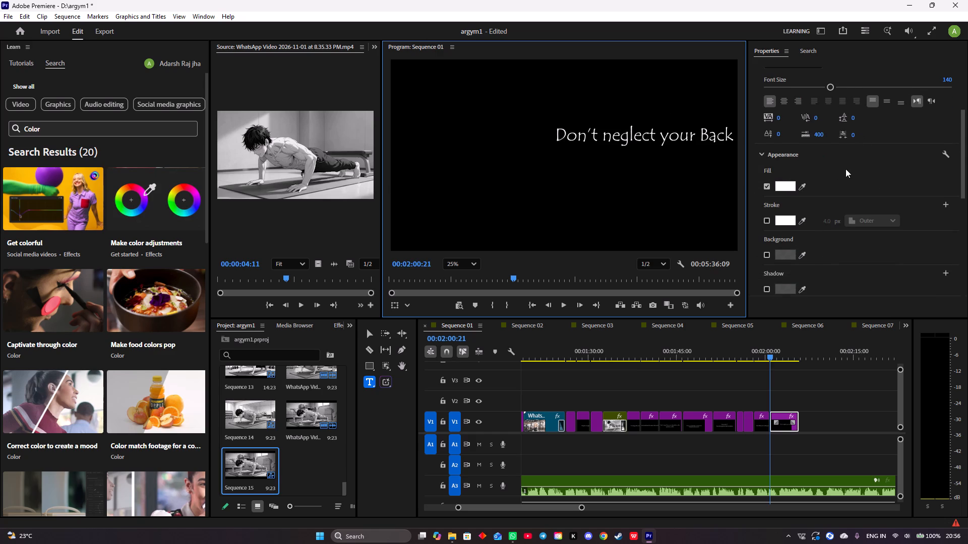
pyautogui.scroll(-15, 845, 169)
pyautogui.moveTo(849, 210); pyautogui.dragTo(845, 211)
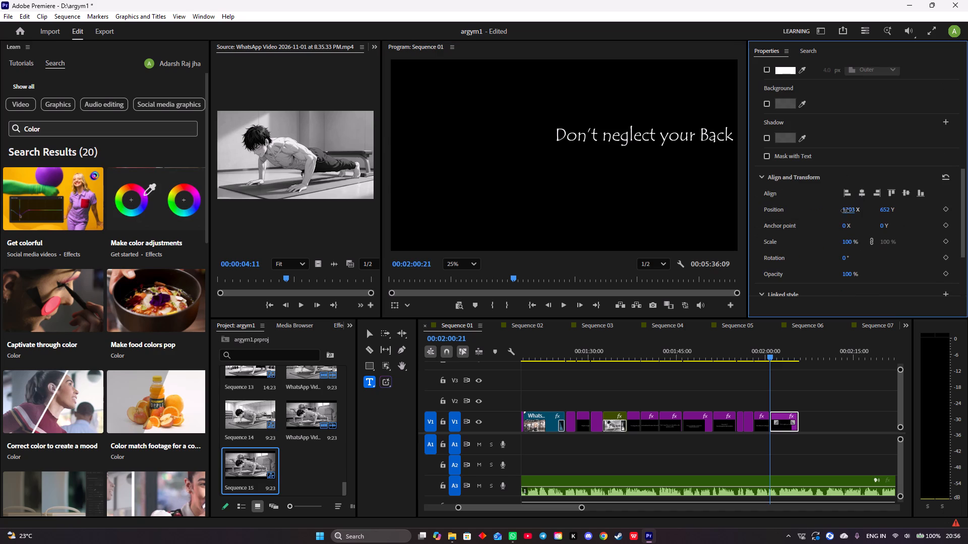
pyautogui.moveTo(845, 211); pyautogui.dragTo(781, 215)
pyautogui.moveTo(851, 209); pyautogui.dragTo(839, 212)
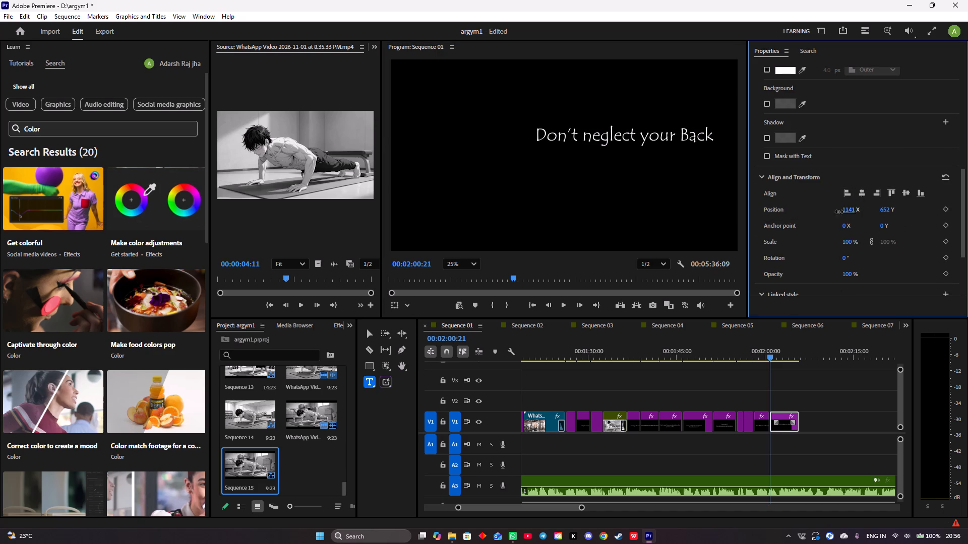
pyautogui.moveTo(839, 212); pyautogui.dragTo(775, 223)
pyautogui.moveTo(853, 209); pyautogui.dragTo(830, 213)
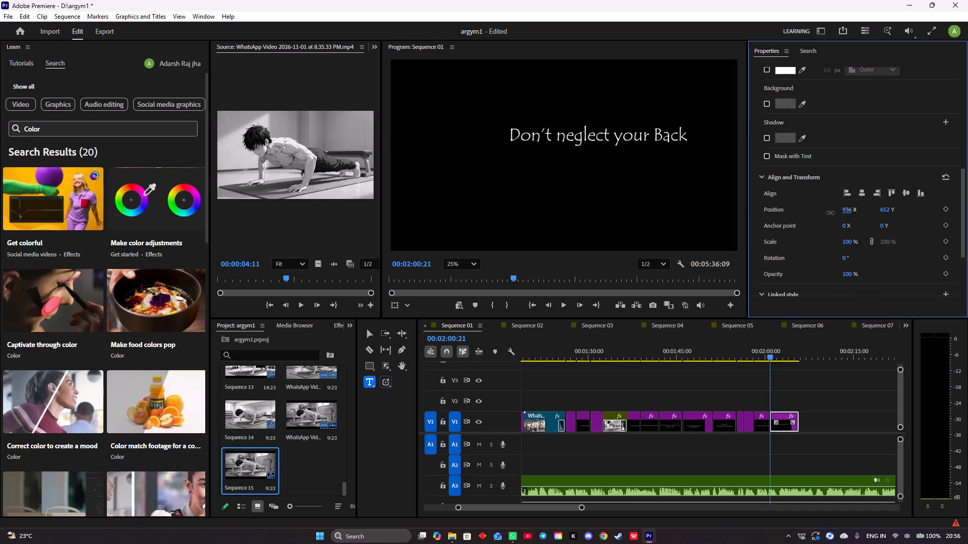
pyautogui.moveTo(830, 213); pyautogui.dragTo(788, 219)
pyautogui.moveTo(846, 209); pyautogui.dragTo(827, 210)
pyautogui.moveTo(880, 208); pyautogui.dragTo(967, 200)
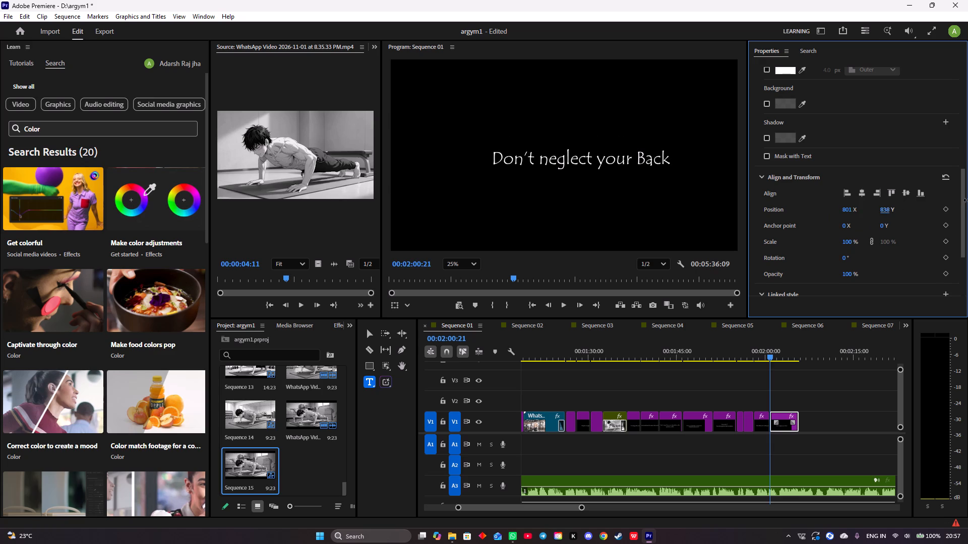
pyautogui.moveTo(967, 200); pyautogui.dragTo(967, 199)
pyautogui.moveTo(882, 207); pyautogui.dragTo(893, 208)
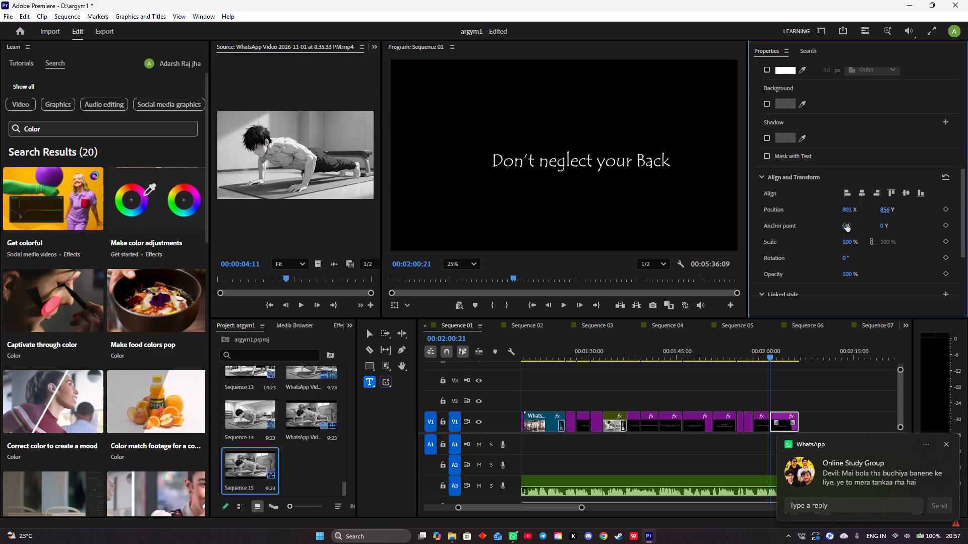
pyautogui.moveTo(852, 207); pyautogui.dragTo(815, 212)
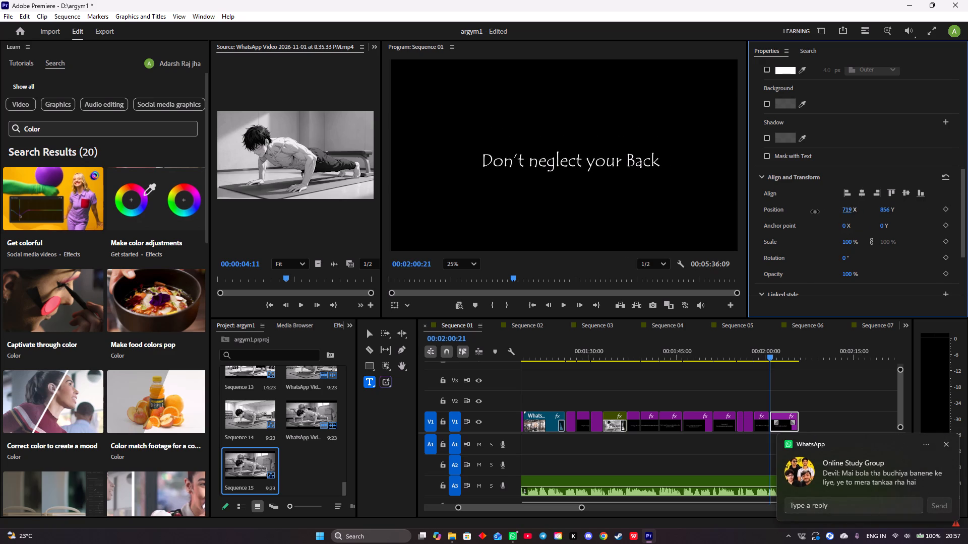
pyautogui.moveTo(815, 212); pyautogui.dragTo(803, 210)
pyautogui.moveTo(847, 212); pyautogui.dragTo(832, 212)
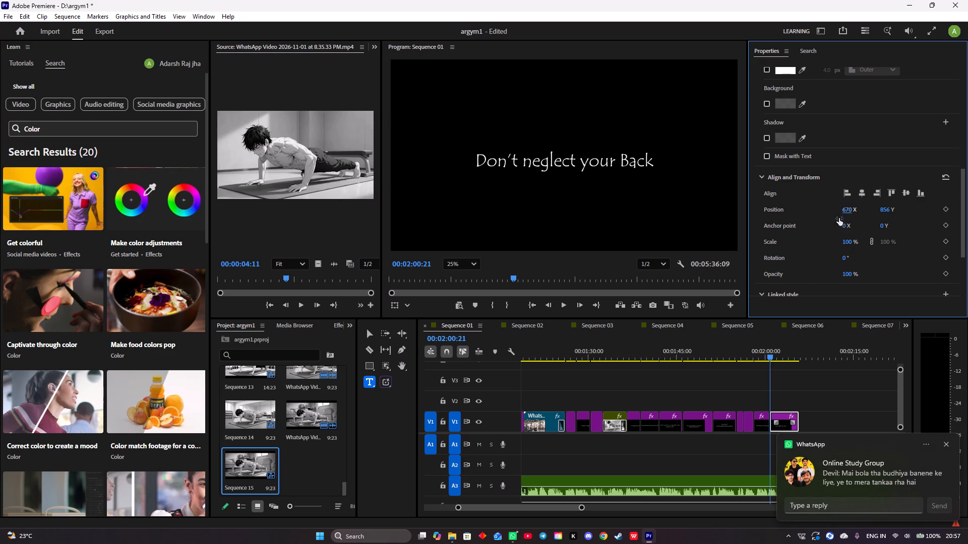
# Play back the "Don't neglect your Back" title and trim its end to about 2:02:03.
pyautogui.click(782, 366)
pyautogui.press('space')
pyautogui.press('space')
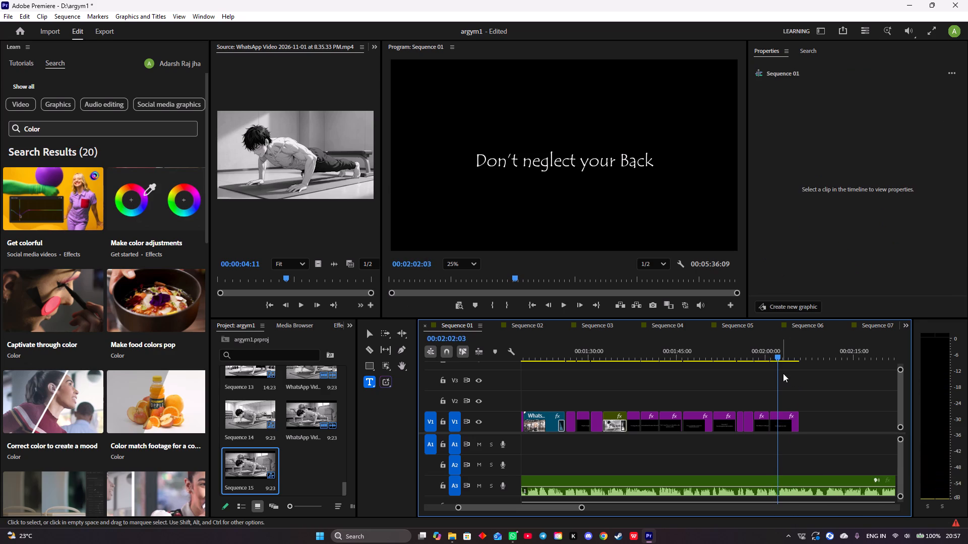
pyautogui.moveTo(799, 419); pyautogui.dragTo(779, 416)
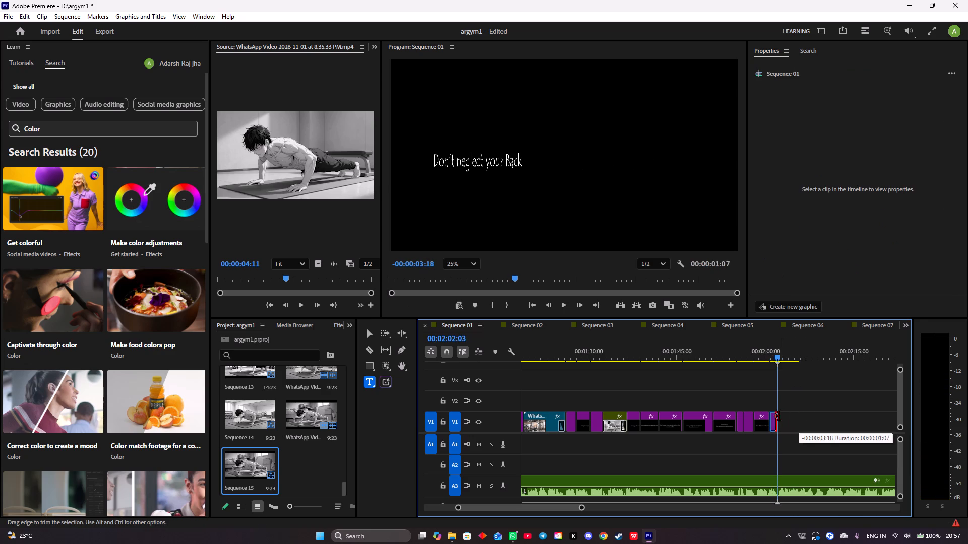
pyautogui.moveTo(779, 416); pyautogui.dragTo(779, 416)
# Listen to the audio following the "Don't neglect your Back" title to catch the next spoken line.
pyautogui.press('space')
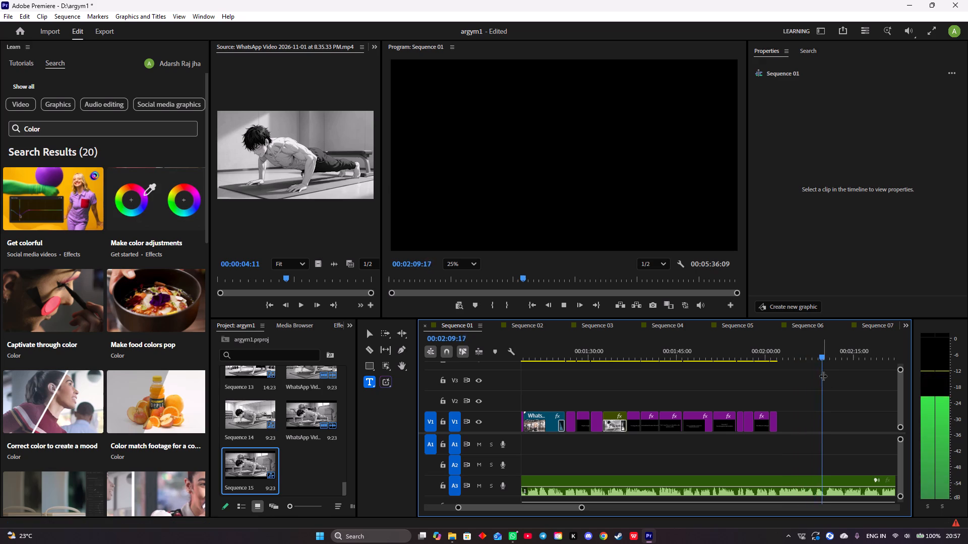
pyautogui.press('space')
pyautogui.moveTo(825, 356); pyautogui.dragTo(783, 355)
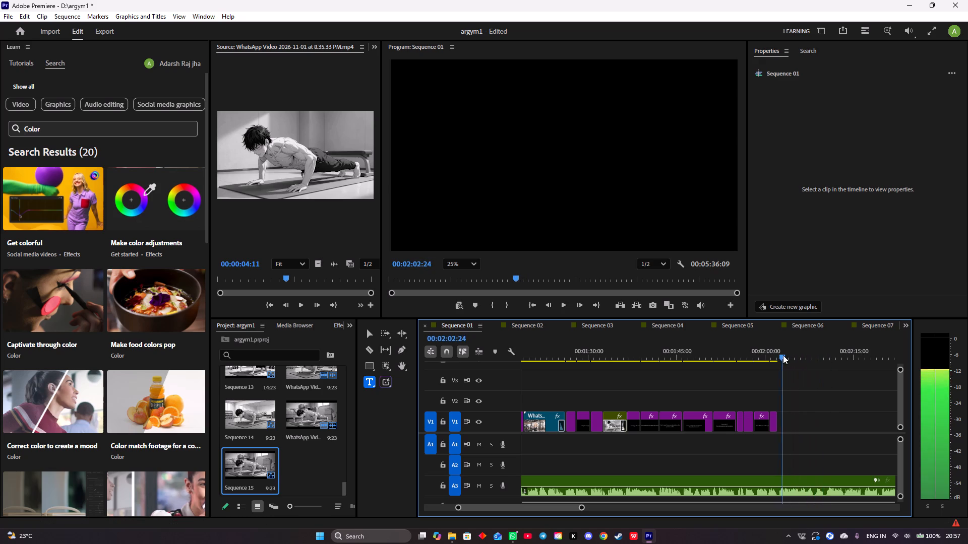
pyautogui.moveTo(783, 355); pyautogui.dragTo(778, 355)
pyautogui.press('space')
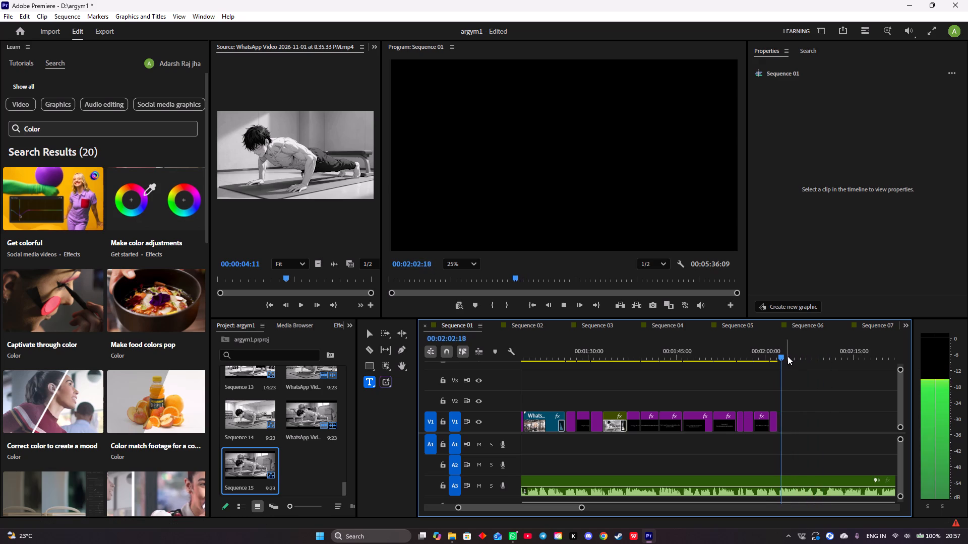
pyautogui.press('space')
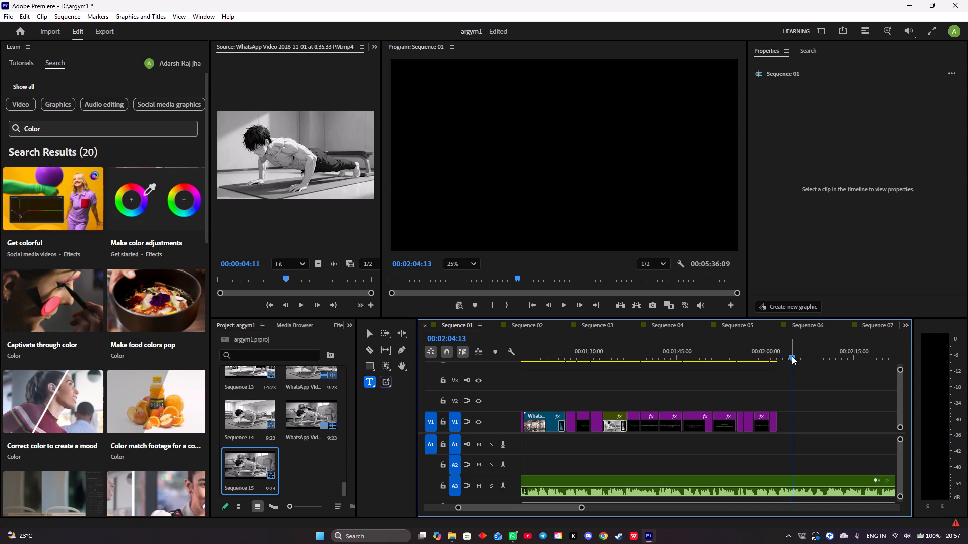
# Add the title "A well rounded training routine" on V1 at 2:02:06, just after "Don't neglect your Back".
pyautogui.moveTo(792, 355); pyautogui.dragTo(775, 353)
pyautogui.press('space')
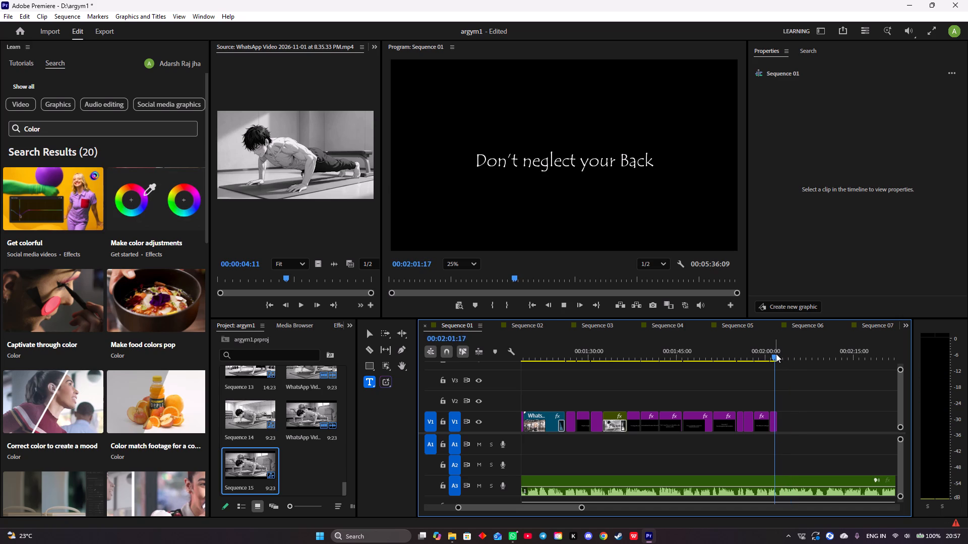
pyautogui.press('space')
pyautogui.click(542, 139)
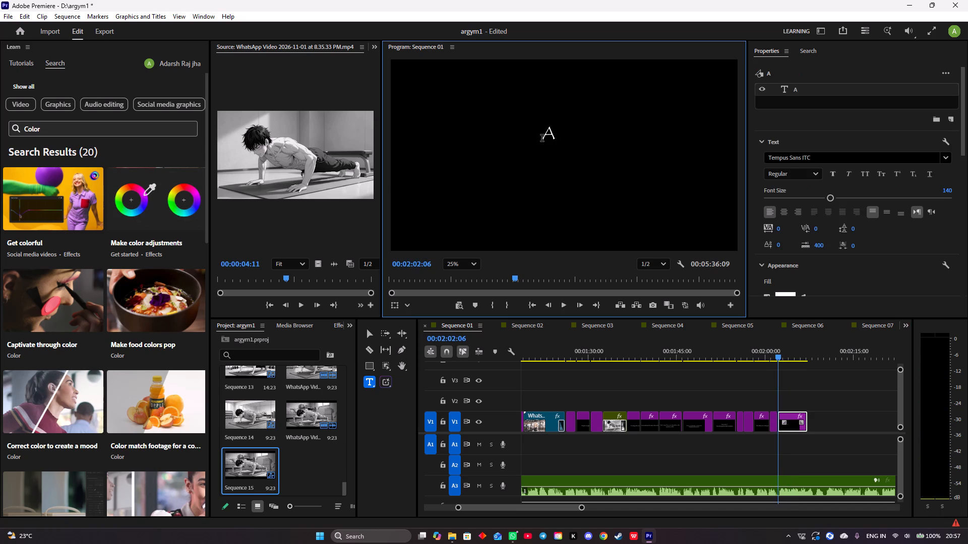
pyautogui.press('space')
pyautogui.write('well')
pyautogui.press('space')
pyautogui.write('rounded')
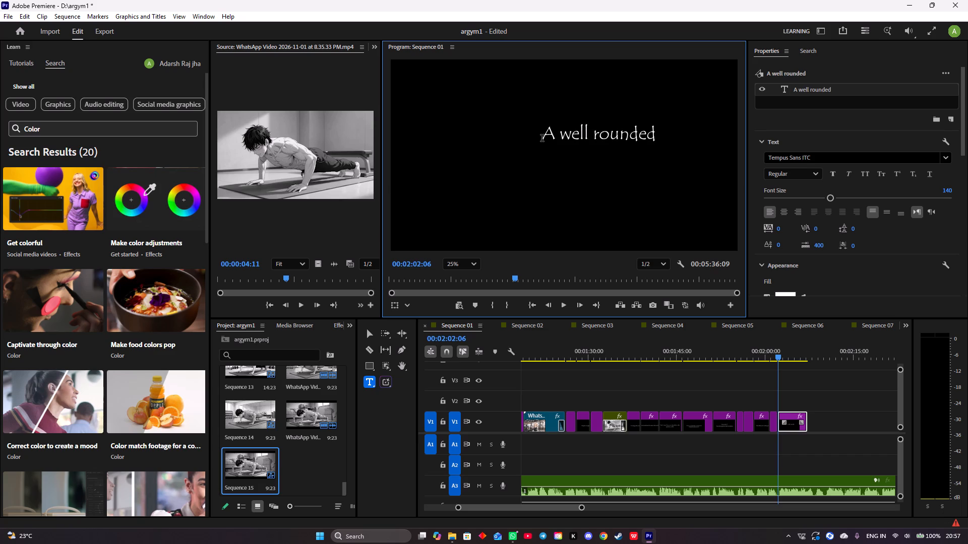
pyautogui.press('space')
pyautogui.write('traini')
pyautogui.write('ng')
pyautogui.press('space')
pyautogui.write('routine')
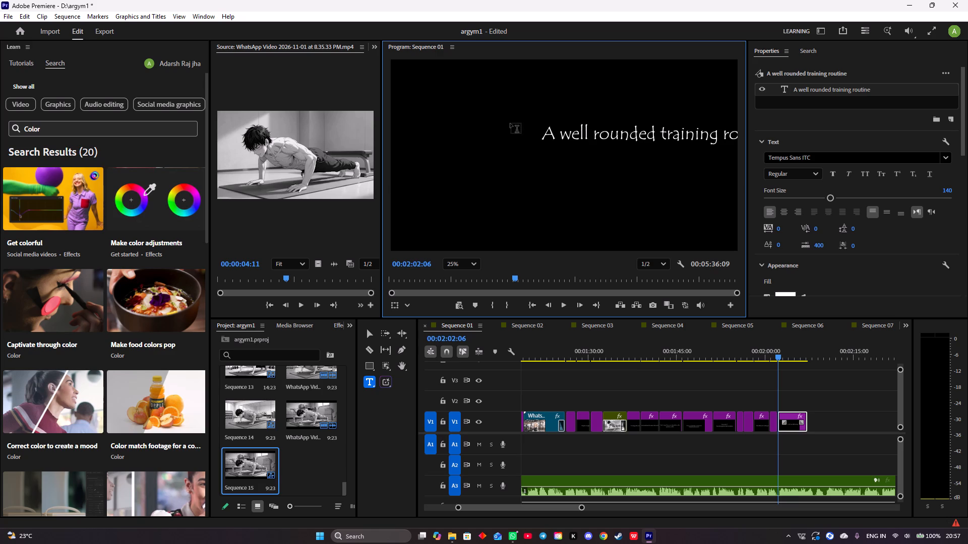
# Center-align the "A well rounded training routine" text and set its position to 1399 X, 817 Y.
pyautogui.click(789, 211)
pyautogui.scroll(-7, 840, 232)
pyautogui.scroll(-17, 842, 233)
pyautogui.moveTo(847, 228); pyautogui.dragTo(864, 234)
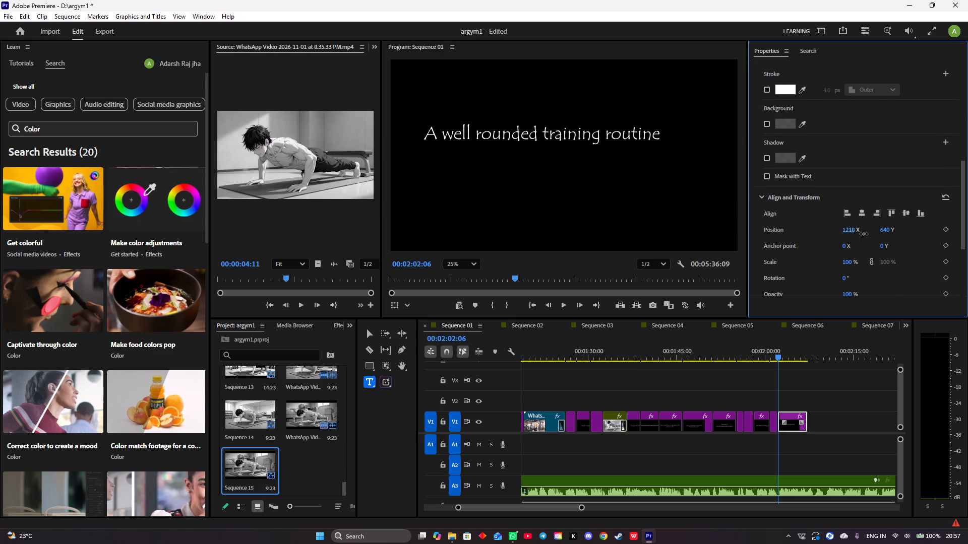
pyautogui.moveTo(864, 234); pyautogui.dragTo(959, 237)
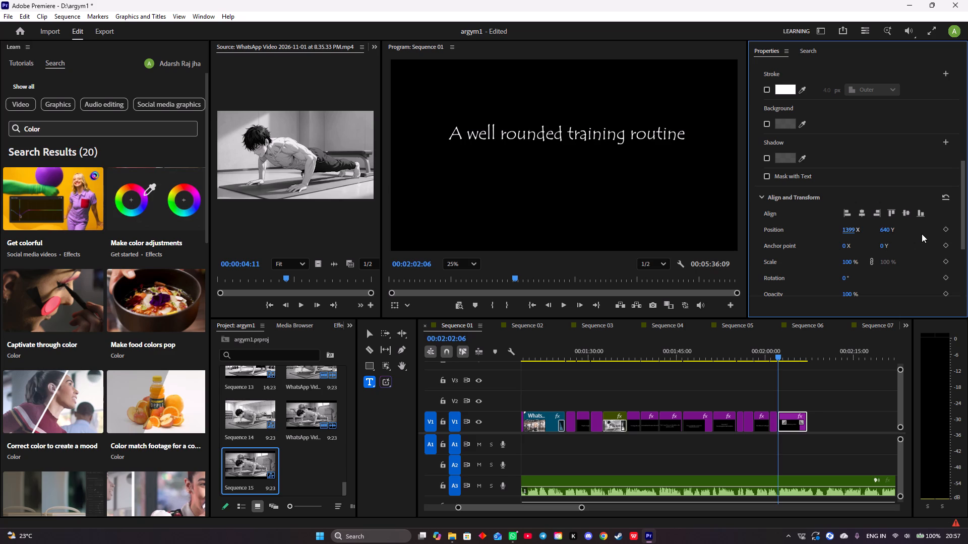
pyautogui.moveTo(882, 227); pyautogui.dragTo(967, 225)
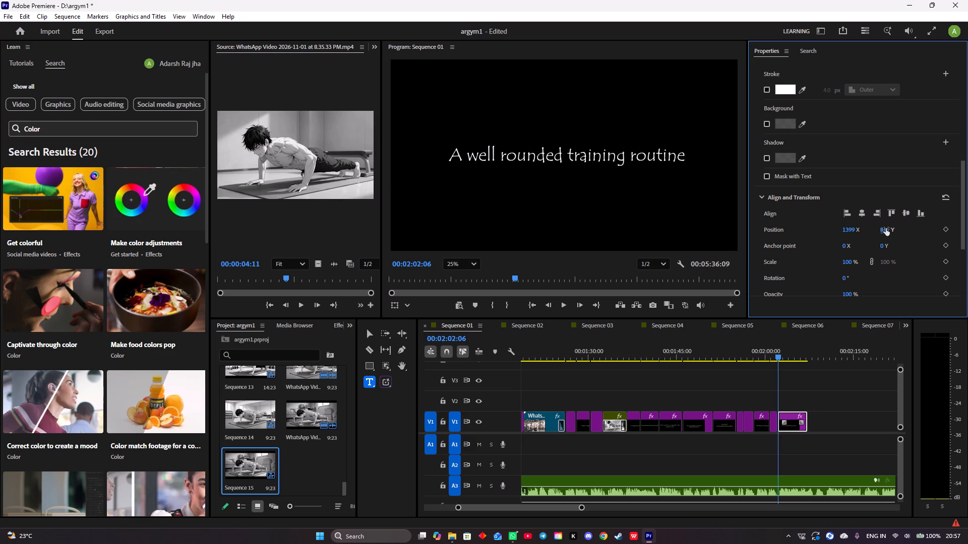
pyautogui.click(882, 229)
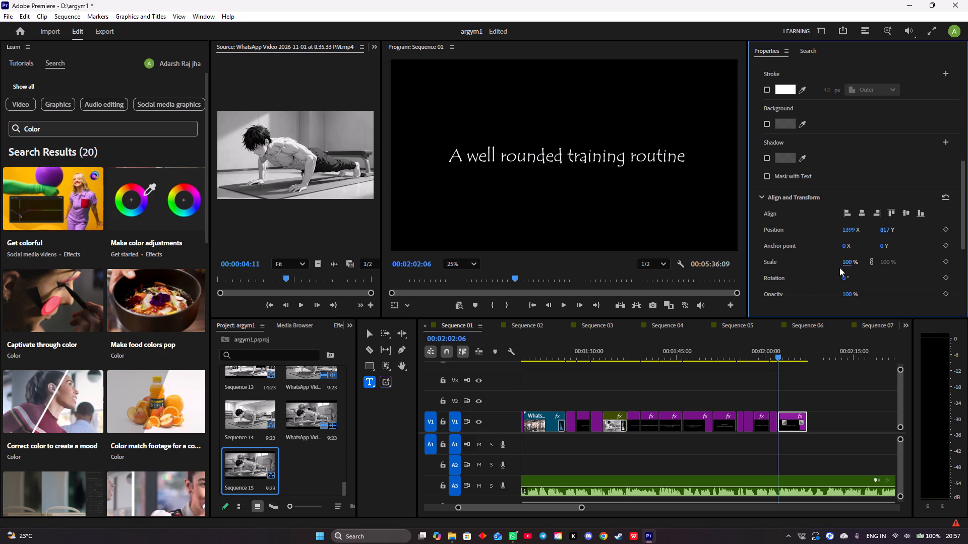
# Play back the "A well rounded training routine" title against the audio and trim its end to about 2:04:05.
pyautogui.click(792, 369)
pyautogui.press('space')
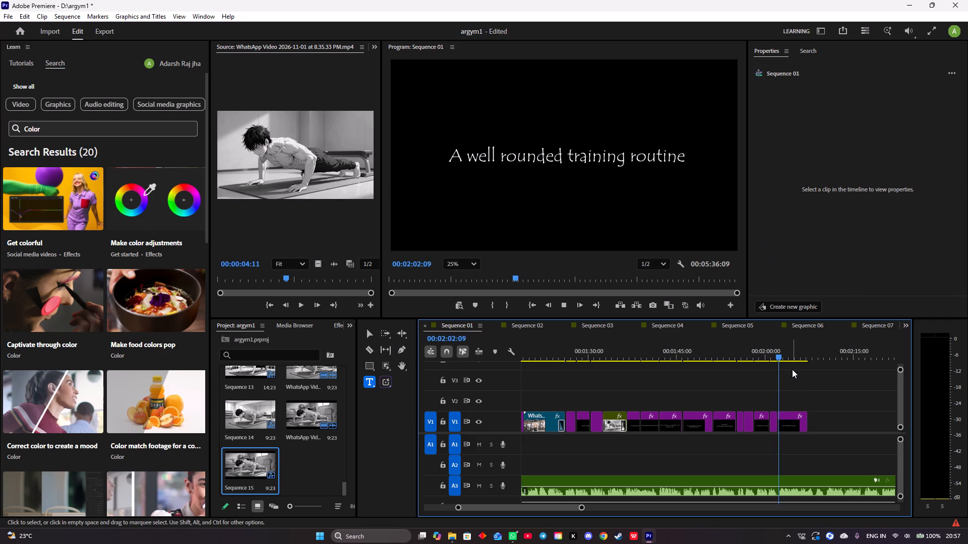
pyautogui.press('space')
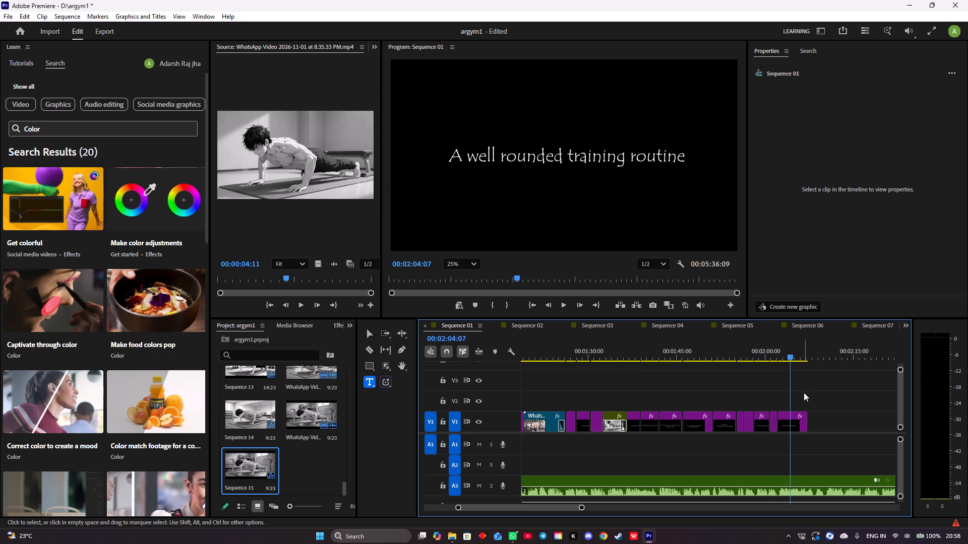
pyautogui.moveTo(806, 414); pyautogui.dragTo(793, 411)
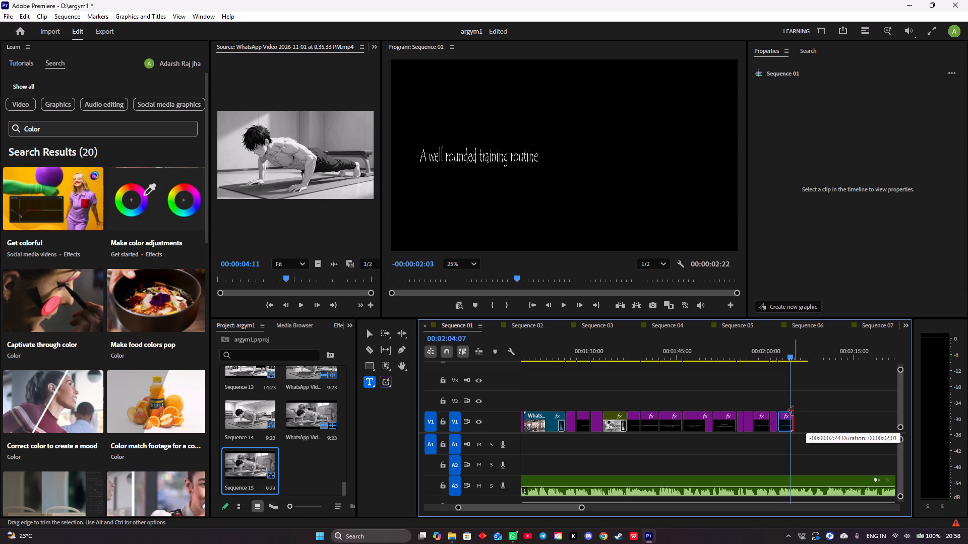
pyautogui.moveTo(793, 411); pyautogui.dragTo(798, 412)
pyautogui.press('space')
pyautogui.press('space')
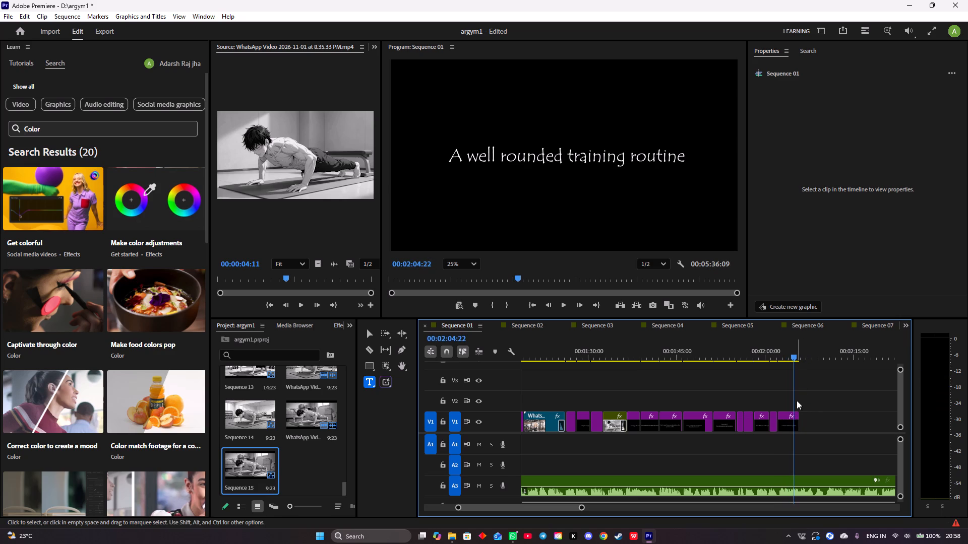
pyautogui.moveTo(793, 357); pyautogui.dragTo(775, 353)
pyautogui.press('space')
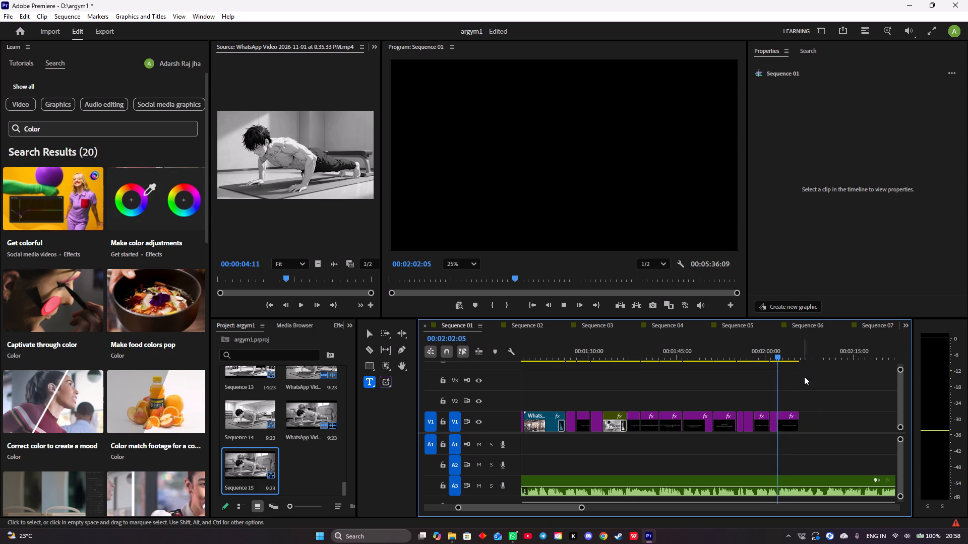
pyautogui.press('space')
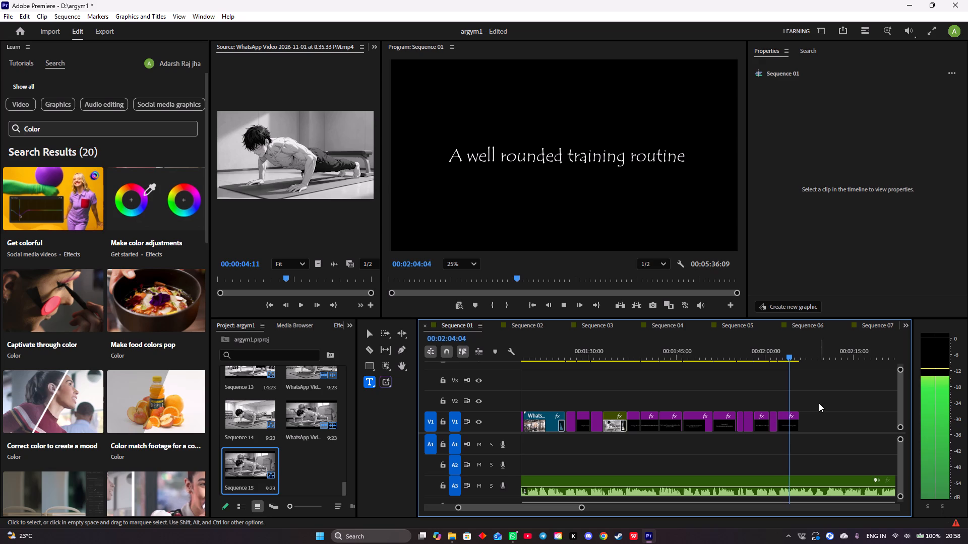
pyautogui.moveTo(799, 413); pyautogui.dragTo(795, 413)
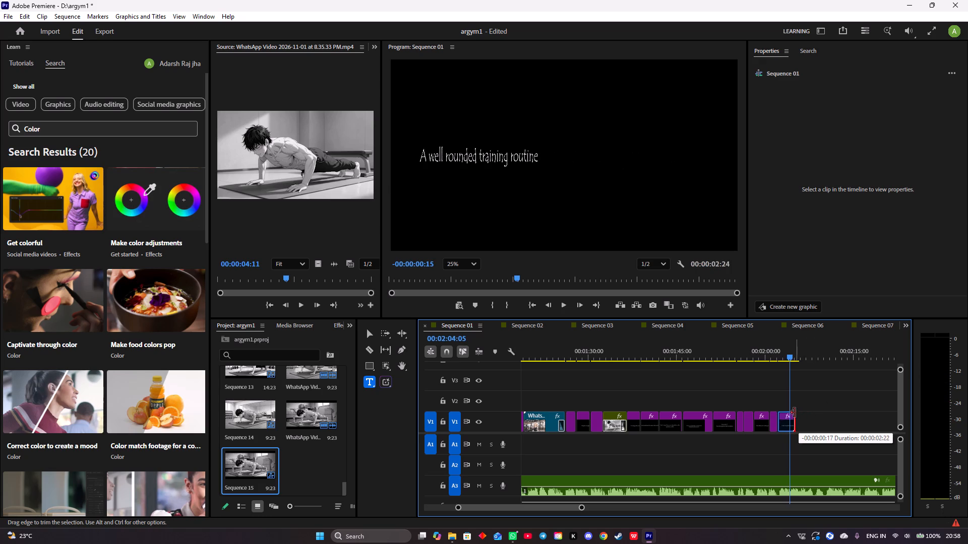
pyautogui.moveTo(795, 413); pyautogui.dragTo(792, 412)
# Listen to the audio following the "A well rounded training routine" title, up to about 2:07:22.
pyautogui.press('space')
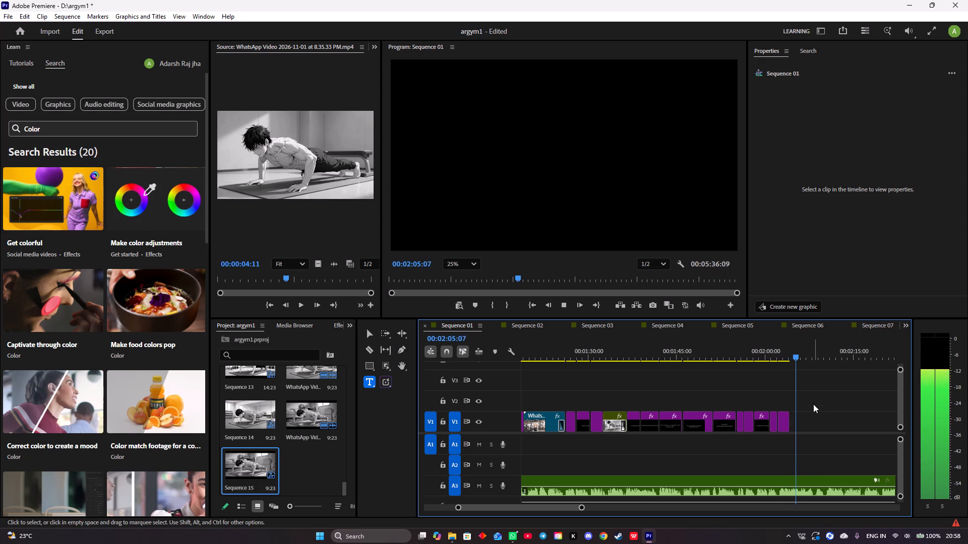
pyautogui.press('space')
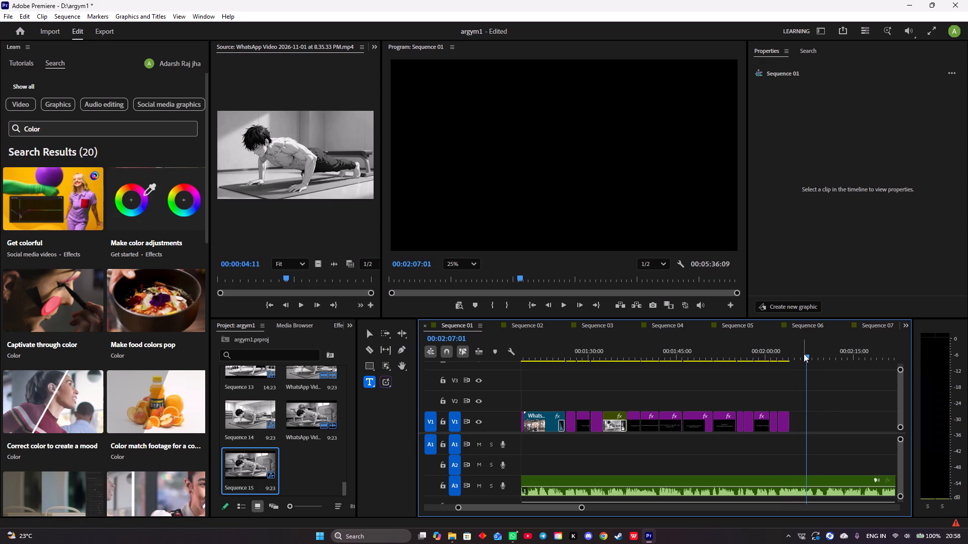
pyautogui.press('space')
pyautogui.press('space')
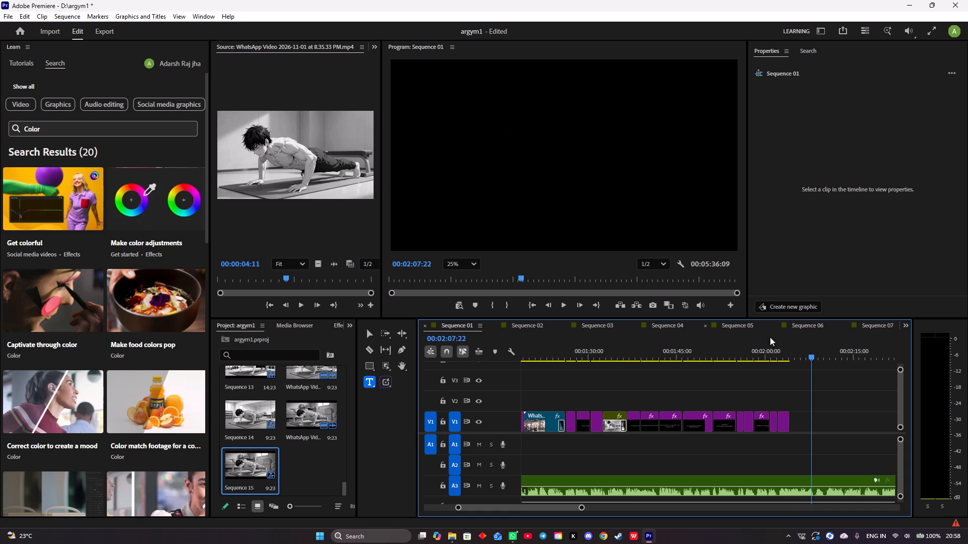
# Add a text title reading "should develop the muscles on both" on V1 at 2:04:09, just after "A well rounded training routine".
pyautogui.moveTo(811, 353); pyautogui.dragTo(792, 353)
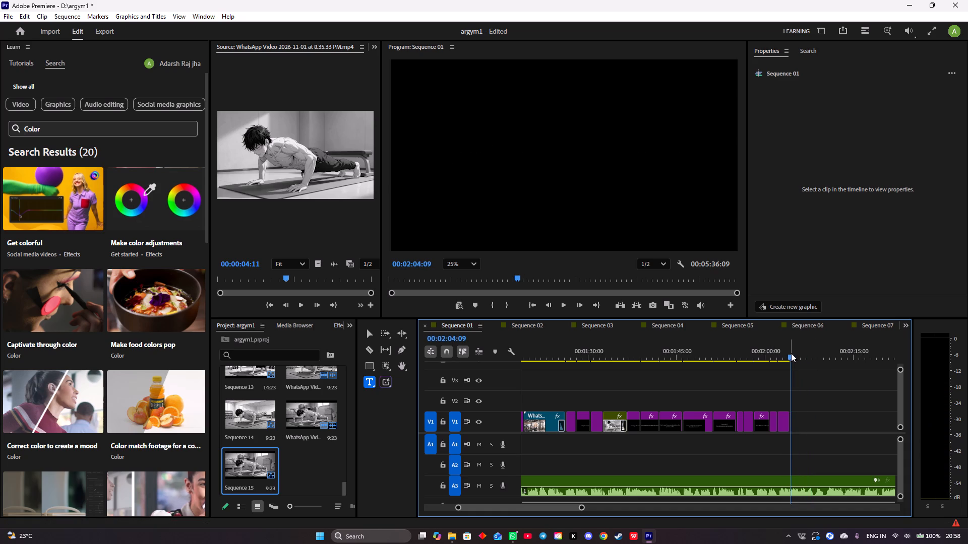
pyautogui.click(533, 142)
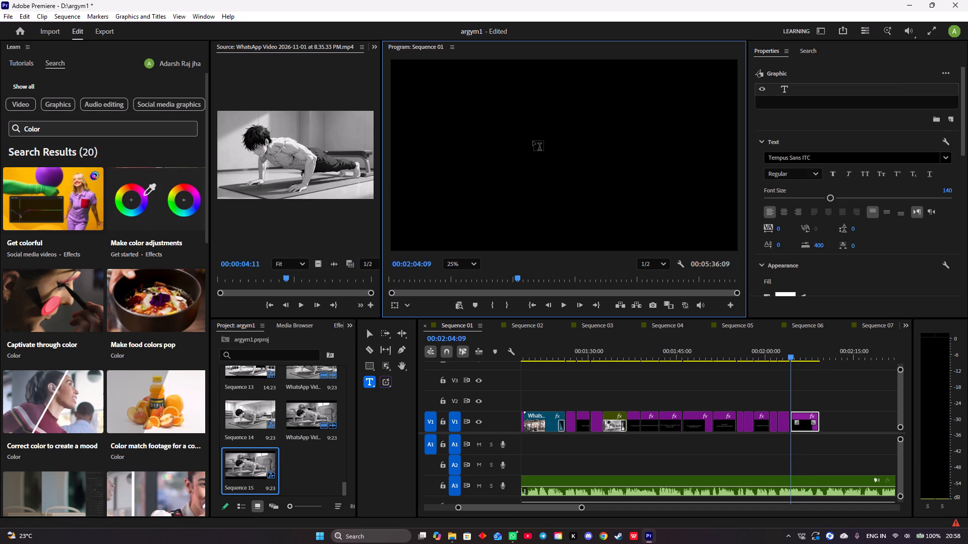
pyautogui.write('oukd')
pyautogui.press('BackSpace')
pyautogui.press('BackSpace')
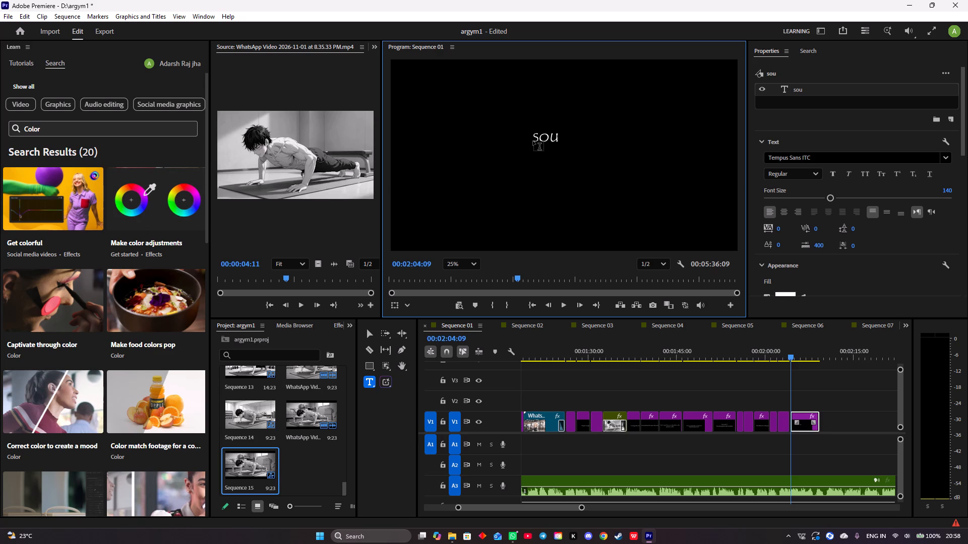
pyautogui.press('BackSpace')
pyautogui.press('BackSpace')
pyautogui.write('hould develop the muscles on bo')
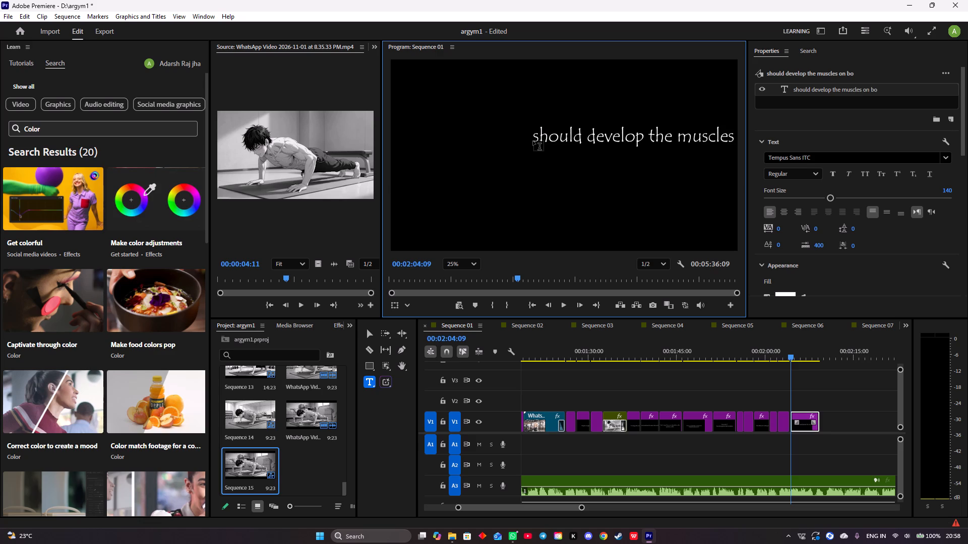
pyautogui.write('th')
pyautogui.press('space')
# Add a second text line reading "sides of your upper body" beneath the first line in the same title.
pyautogui.click(539, 160)
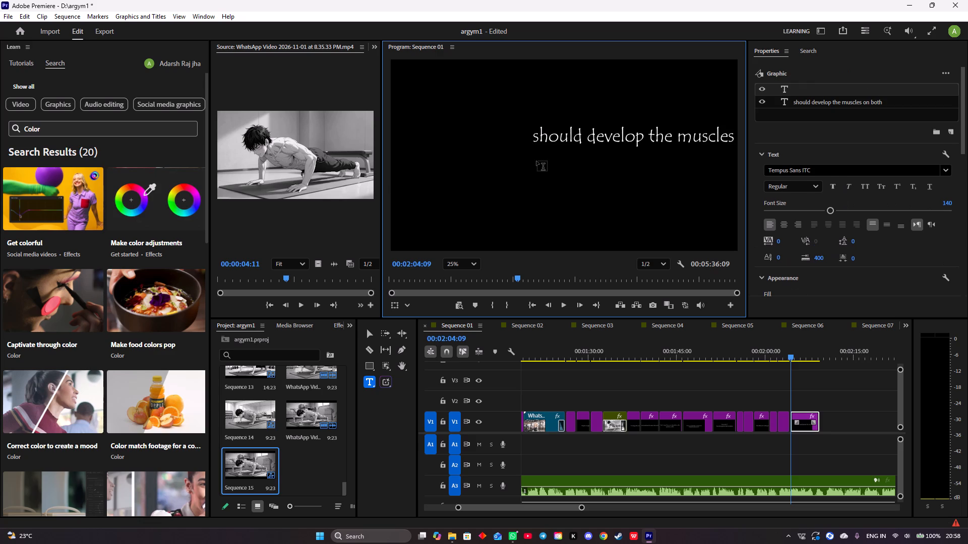
pyautogui.write('sides of')
pyautogui.press('space')
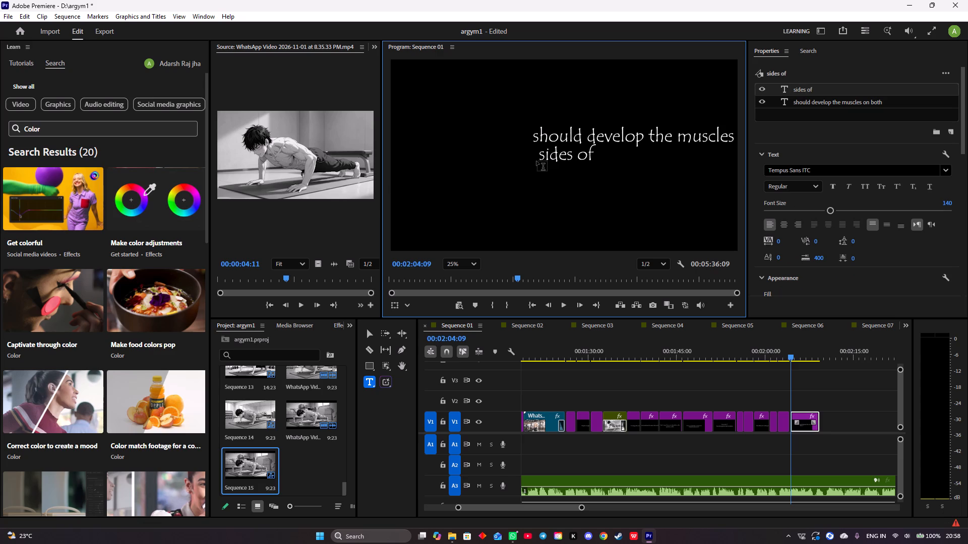
pyautogui.write('your upper body')
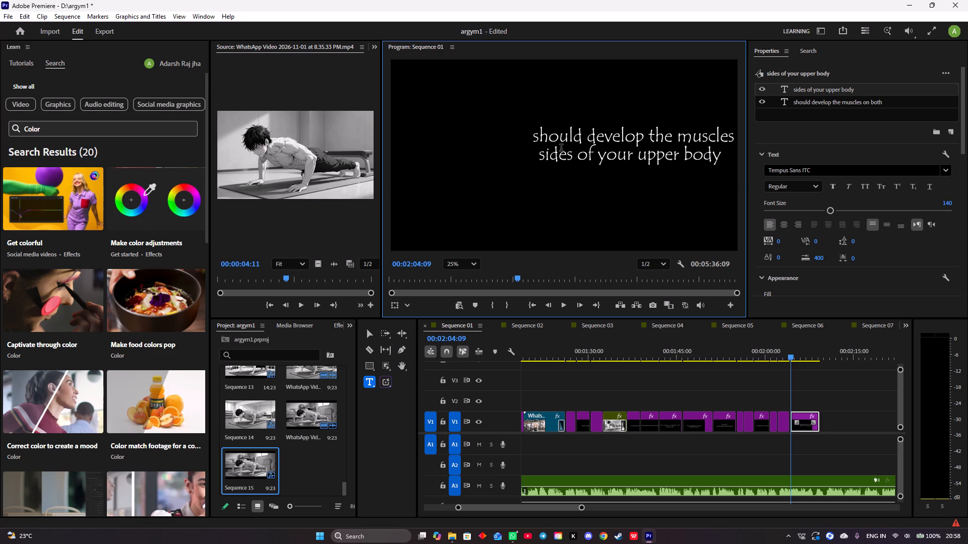
# Center-align both text lines of the "should develop the muscles on both sides of your upper body" title.
pyautogui.click(563, 140)
pyautogui.click(783, 219)
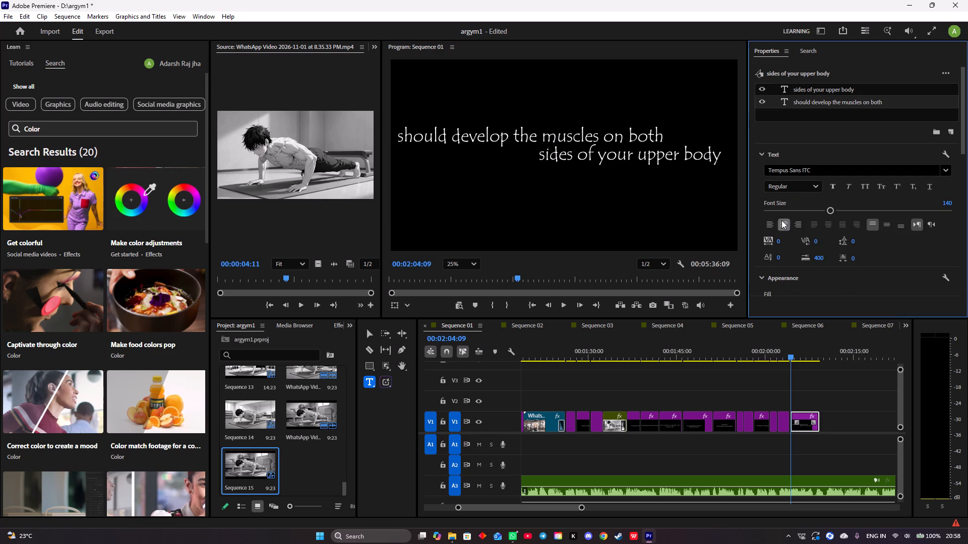
pyautogui.click(661, 156)
pyautogui.click(784, 224)
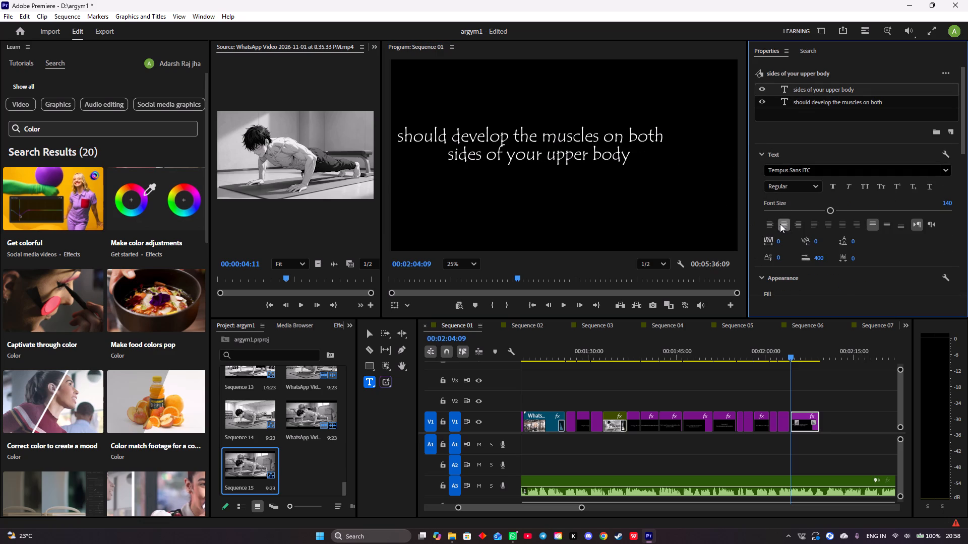
# Set the "should develop the muscles on both" line's horizontal position to 1375 X and lower it slightly toward the frame's middle.
pyautogui.click(589, 130)
pyautogui.scroll(-4, 815, 186)
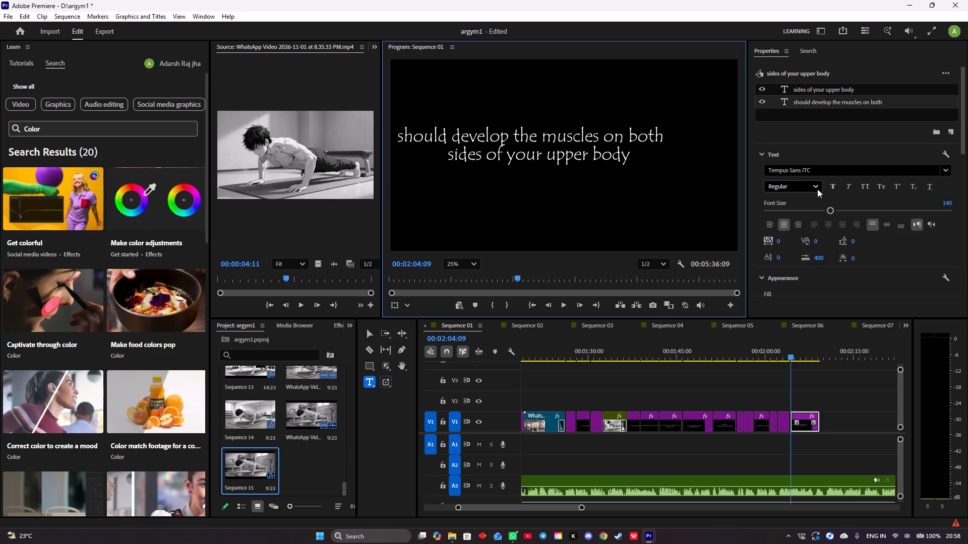
pyautogui.scroll(-4, 817, 189)
pyautogui.scroll(-18, 866, 245)
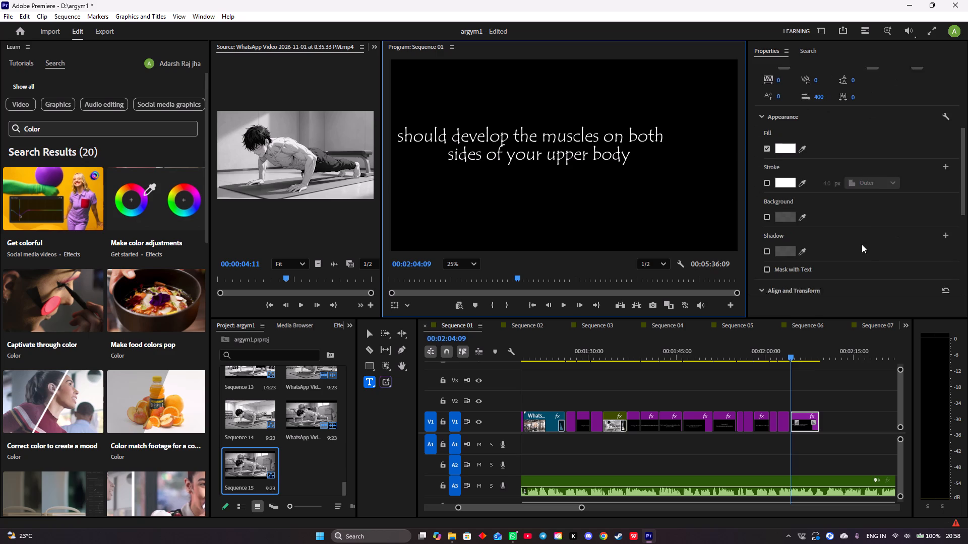
pyautogui.scroll(-10, 862, 244)
pyautogui.moveTo(848, 203); pyautogui.dragTo(913, 205)
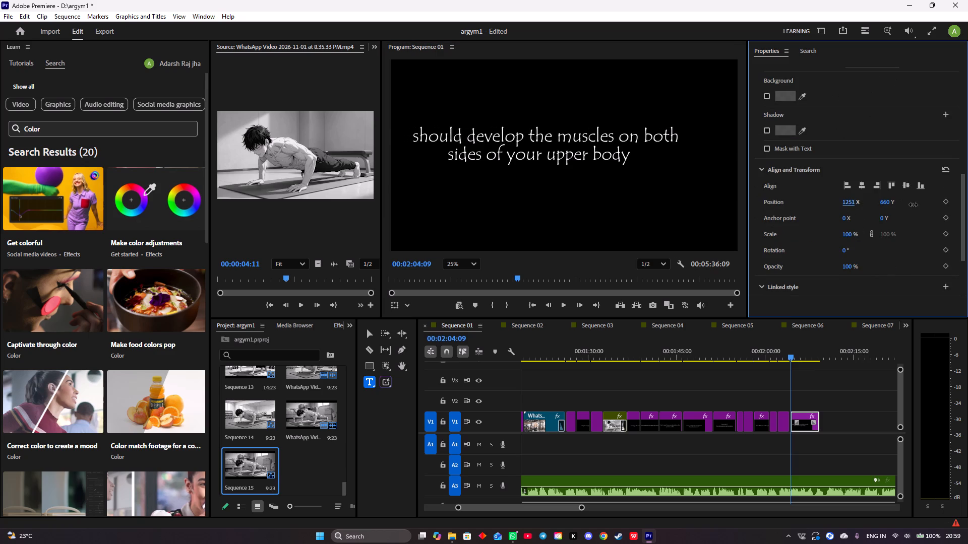
pyautogui.moveTo(913, 205); pyautogui.dragTo(928, 206)
pyautogui.moveTo(846, 201); pyautogui.dragTo(892, 208)
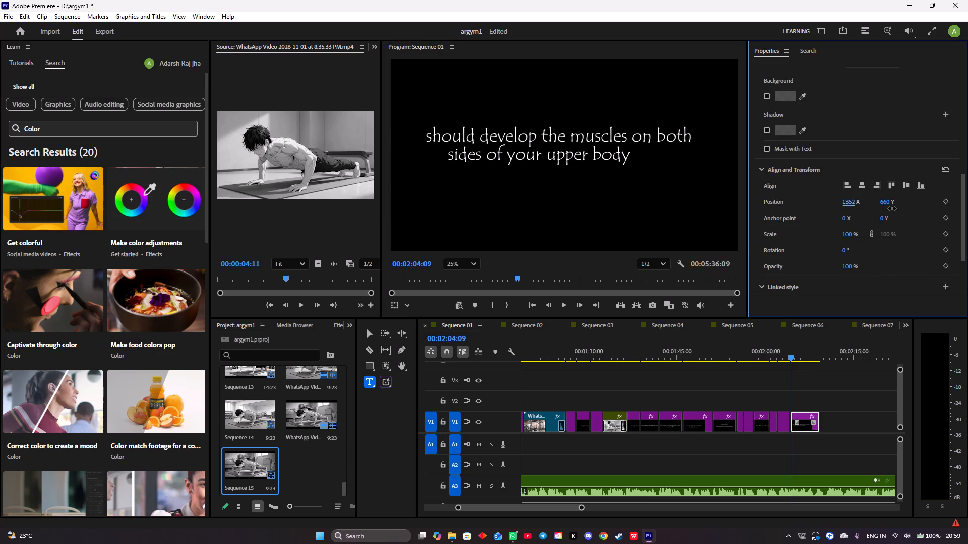
pyautogui.moveTo(892, 208); pyautogui.dragTo(906, 211)
pyautogui.moveTo(880, 202); pyautogui.dragTo(906, 204)
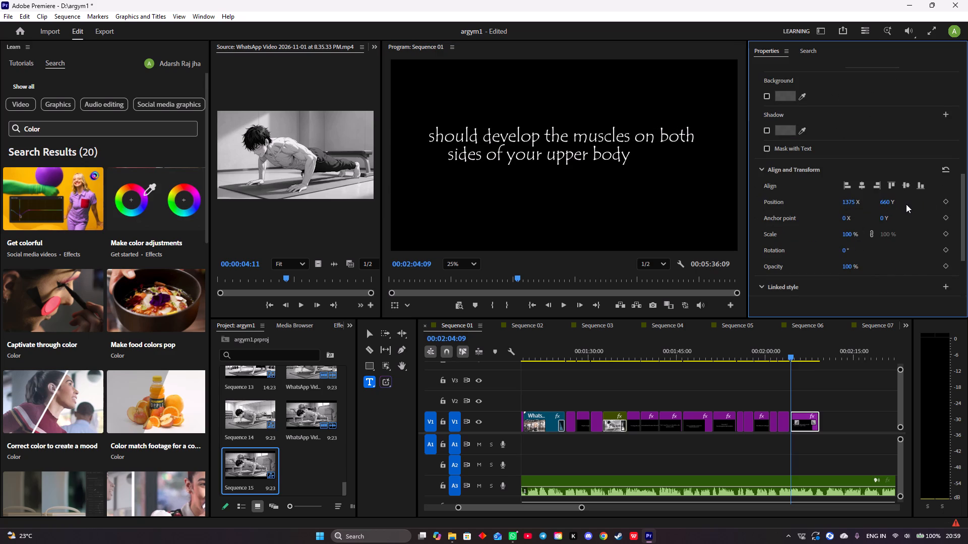
pyautogui.moveTo(906, 204); pyautogui.dragTo(910, 204)
pyautogui.moveTo(884, 201); pyautogui.dragTo(934, 208)
# Set the "sides of your upper body" line's position to 1309 X, 909 Y, centered below the first line.
pyautogui.click(580, 162)
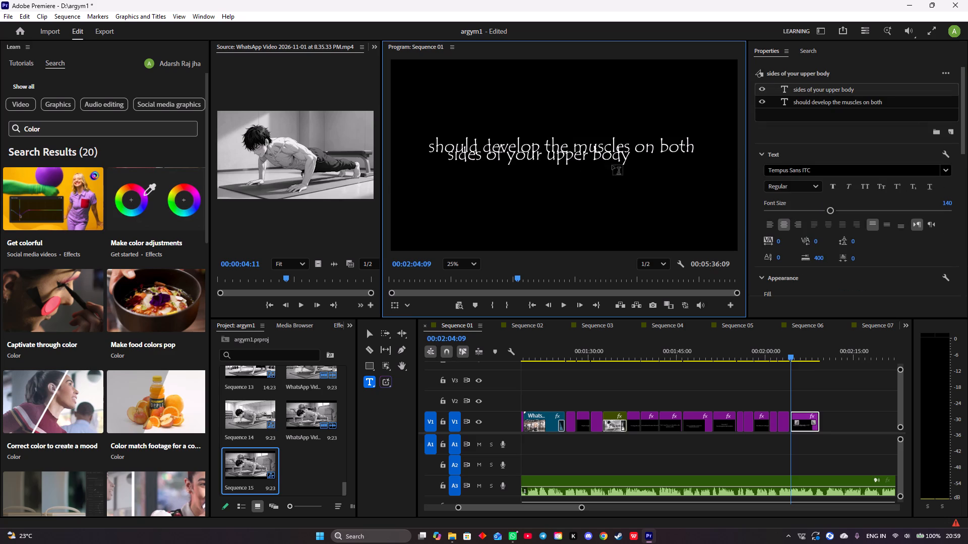
pyautogui.scroll(-16, 791, 221)
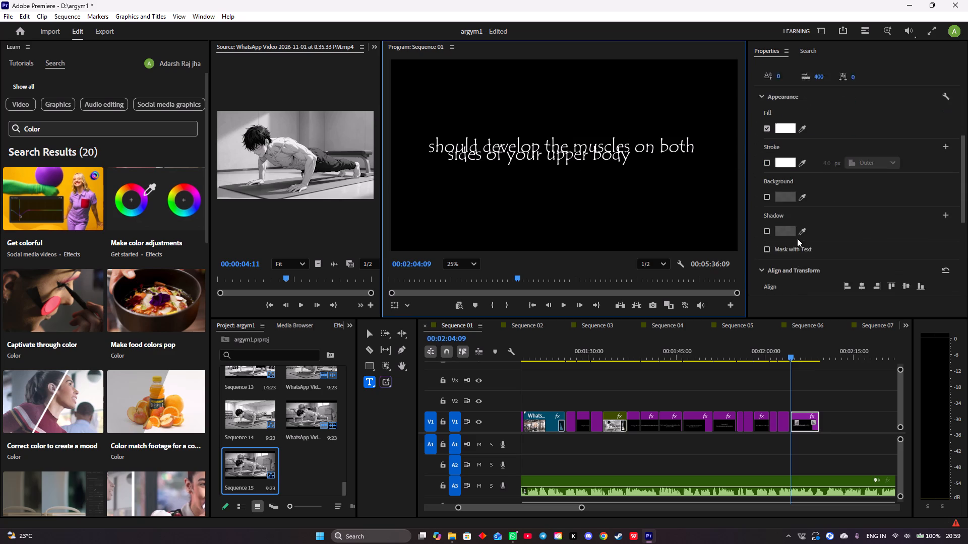
pyautogui.scroll(-7, 797, 238)
pyautogui.moveTo(850, 253); pyautogui.dragTo(905, 257)
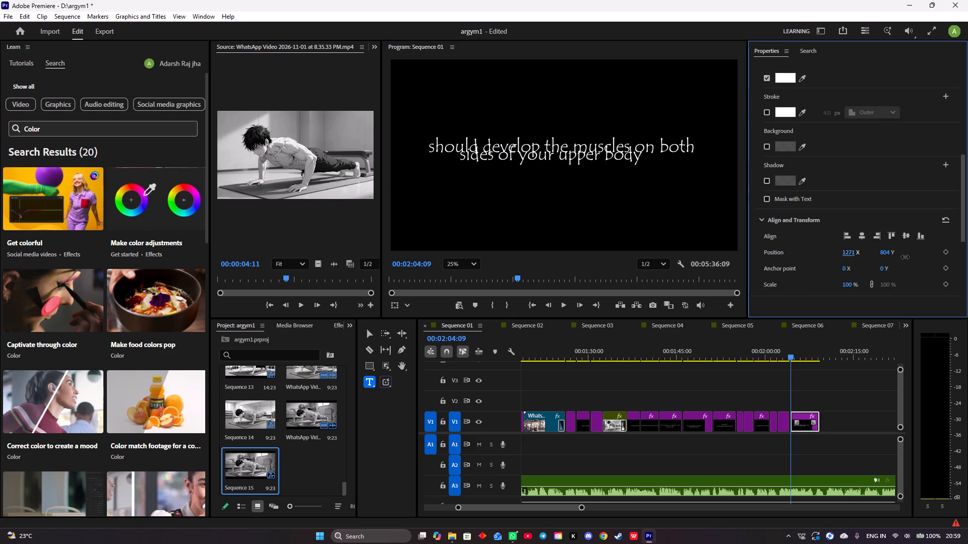
pyautogui.moveTo(905, 257); pyautogui.dragTo(923, 258)
pyautogui.moveTo(882, 254); pyautogui.dragTo(887, 253)
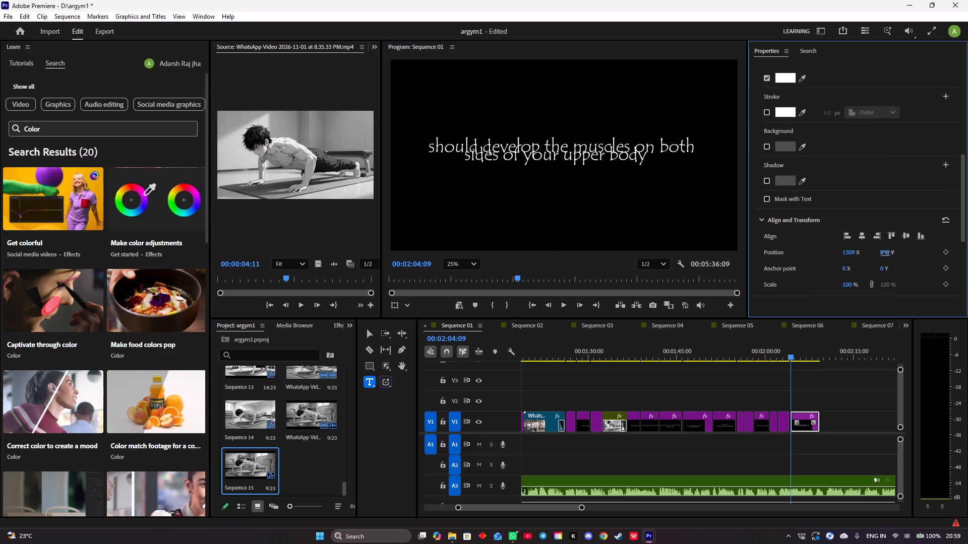
pyautogui.moveTo(887, 253); pyautogui.dragTo(931, 252)
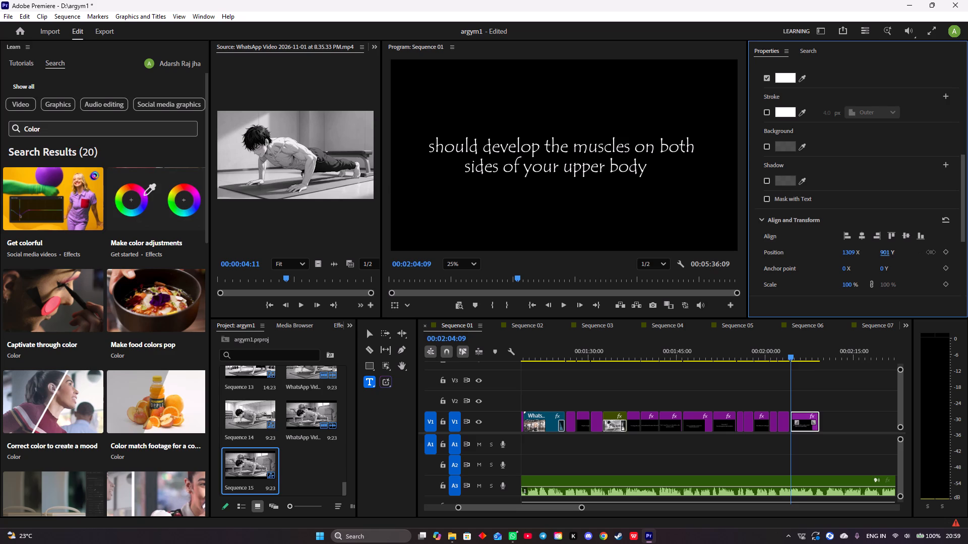
pyautogui.moveTo(931, 252); pyautogui.dragTo(934, 251)
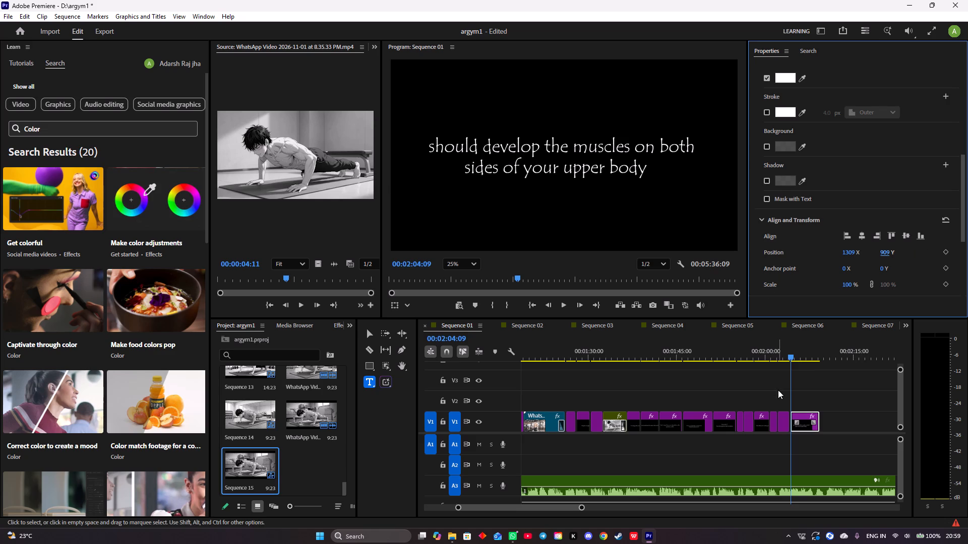
# Play back from about 1:59:07 against the audio and trim the end of the "should develop the muscles" title to 2:08:01.
pyautogui.click(776, 385)
pyautogui.moveTo(793, 355); pyautogui.dragTo(763, 349)
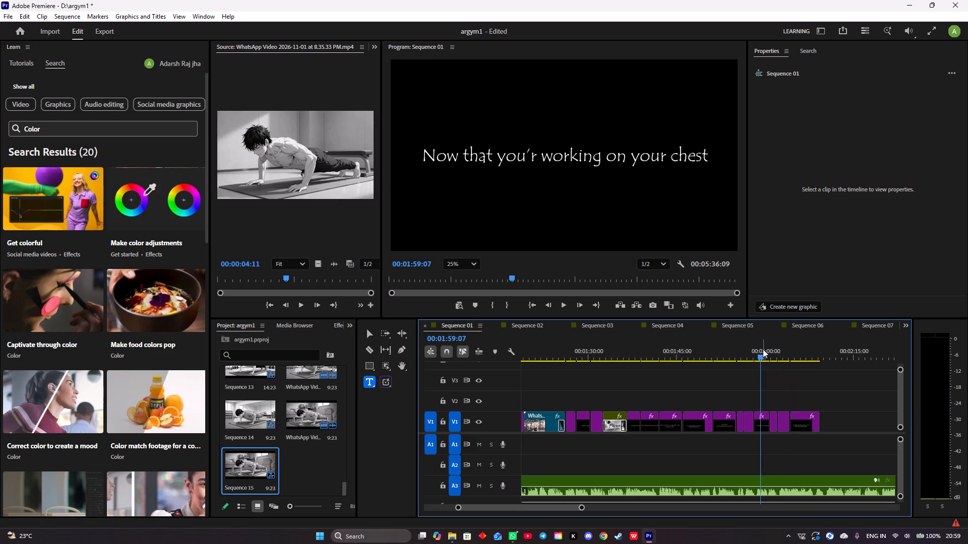
pyautogui.press('space')
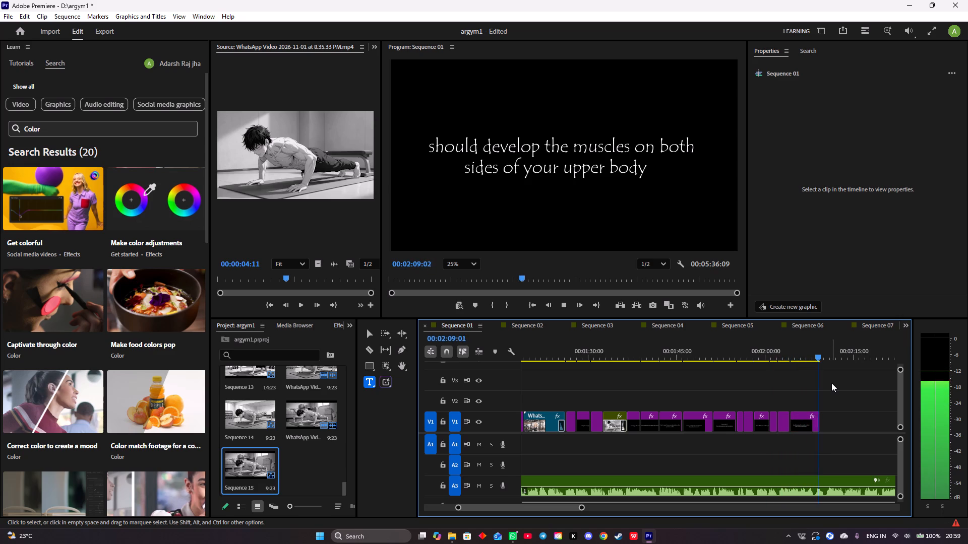
pyautogui.press('space')
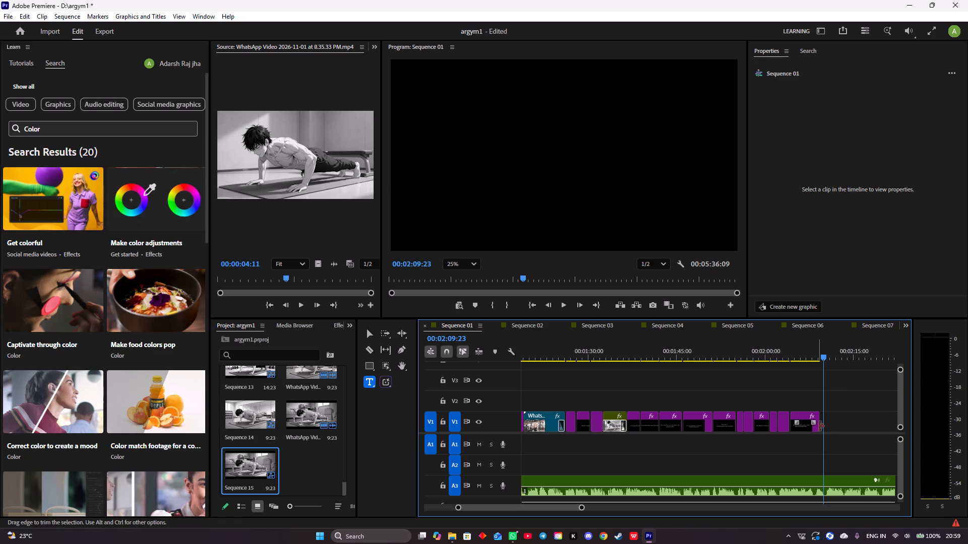
pyautogui.moveTo(822, 354); pyautogui.dragTo(809, 354)
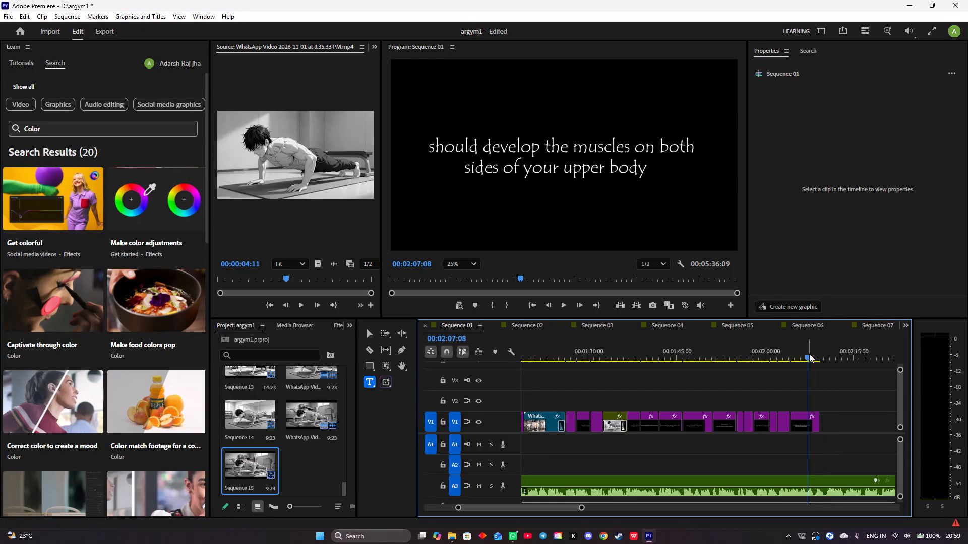
pyautogui.press('space')
pyautogui.press('space')
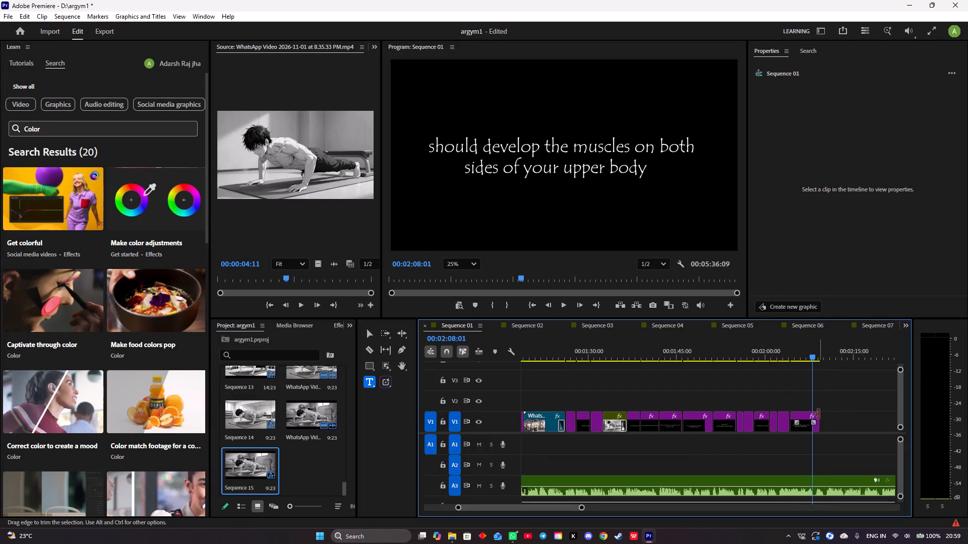
pyautogui.moveTo(819, 414); pyautogui.dragTo(815, 414)
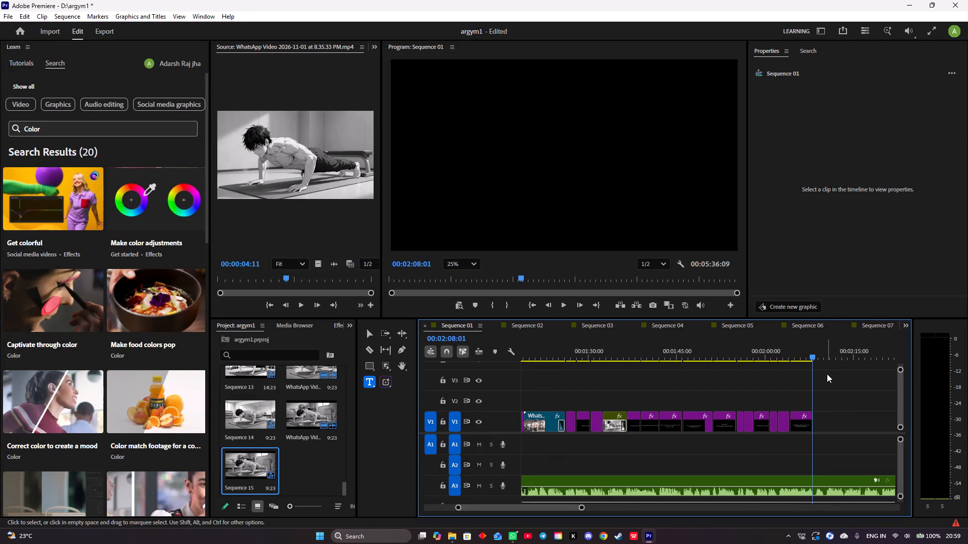
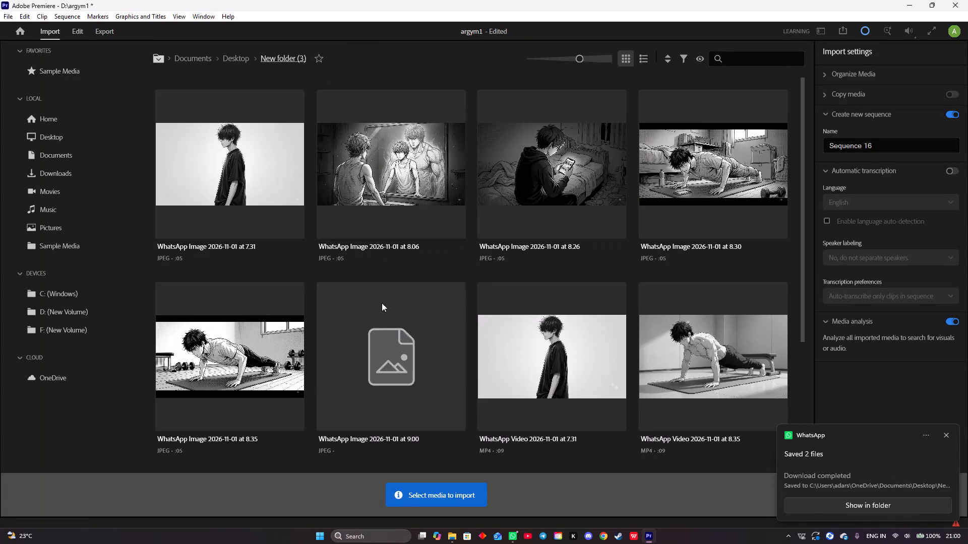
# Import the WhatsApp image and the WhatsApp video labelled 9.00 from New folder (3) into the project.
pyautogui.scroll(-17, 408, 367)
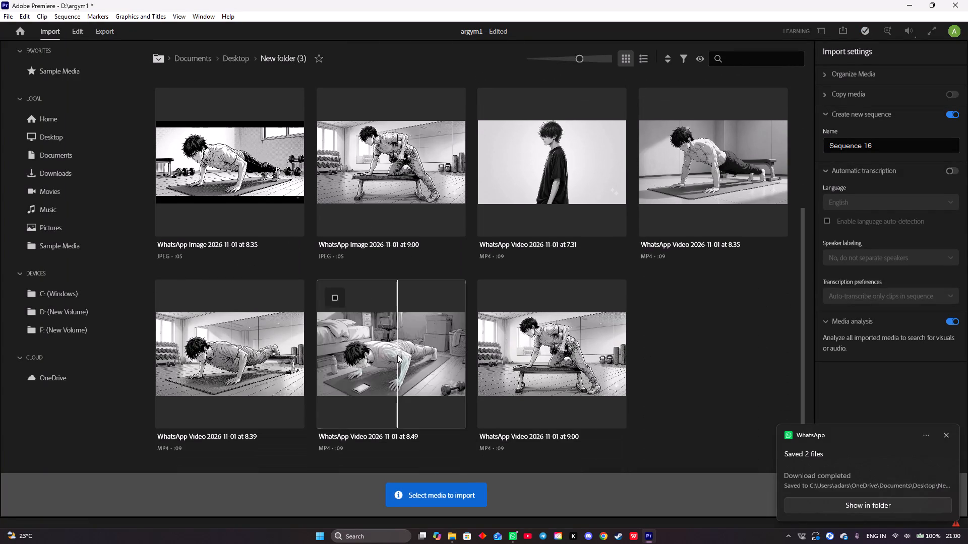
pyautogui.click(397, 355)
pyautogui.click(397, 355)
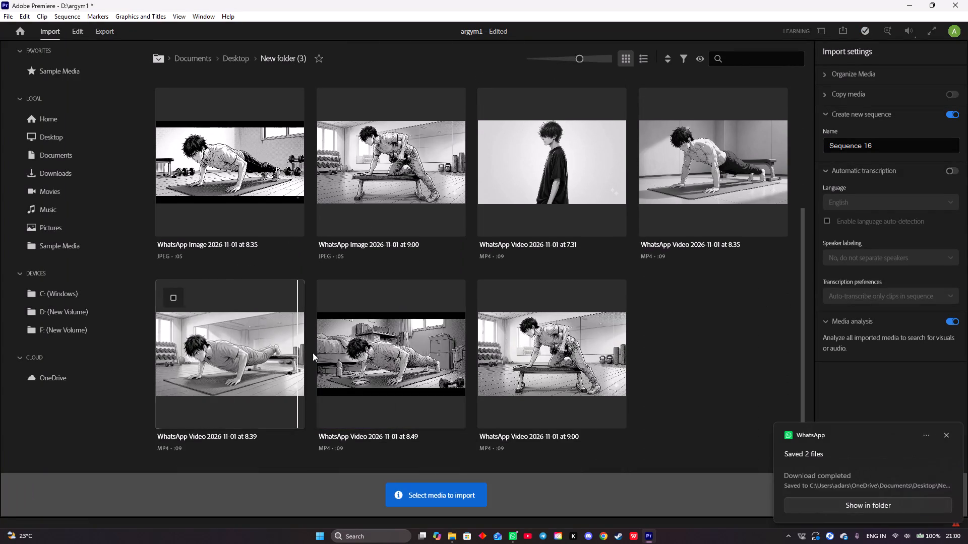
pyautogui.click(574, 355)
pyautogui.scroll(5, 568, 352)
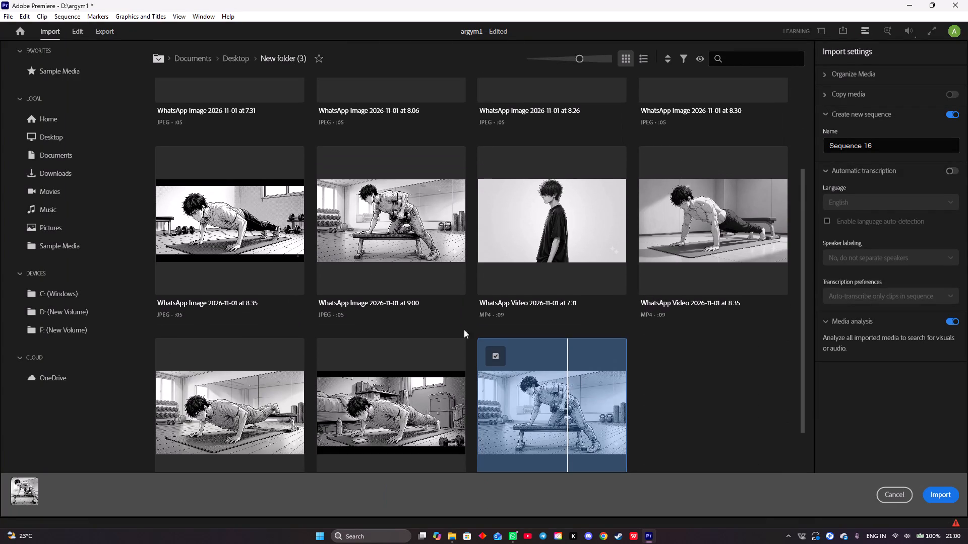
pyautogui.click(402, 246)
pyautogui.scroll(-6, 627, 323)
pyautogui.scroll(-4, 683, 365)
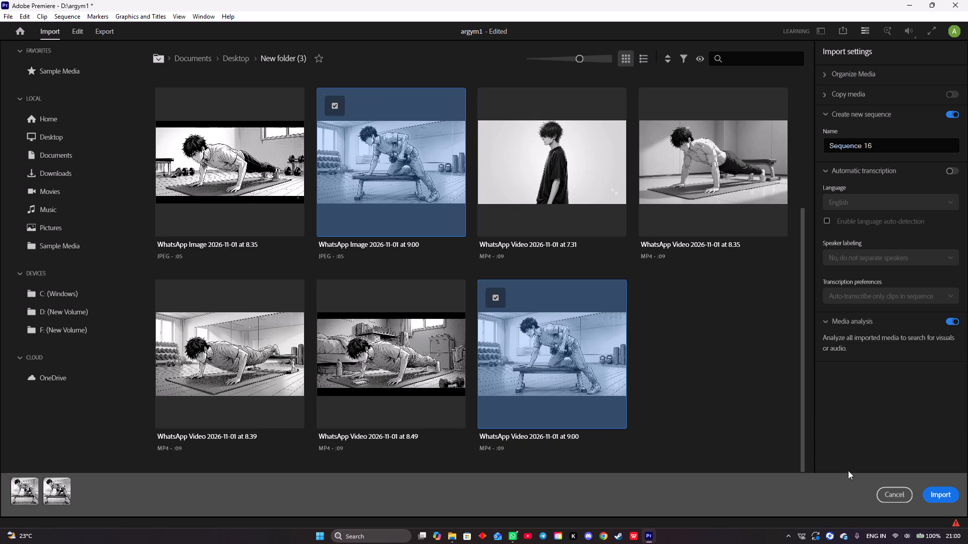
pyautogui.click(933, 495)
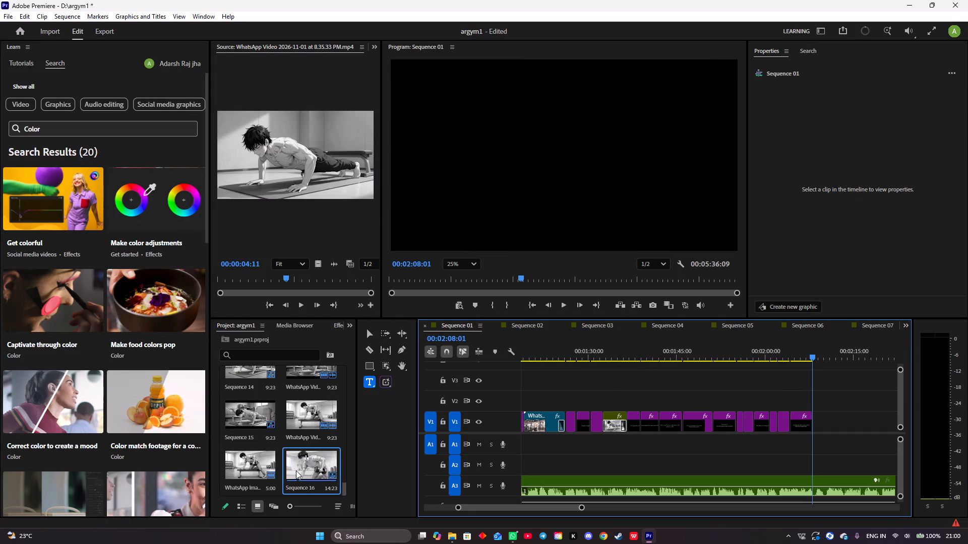
# Place the 9.00 dumbbell-row image on V1 at 2:08:01, directly after the last title.
pyautogui.click(253, 459)
pyautogui.moveTo(249, 459); pyautogui.dragTo(487, 438)
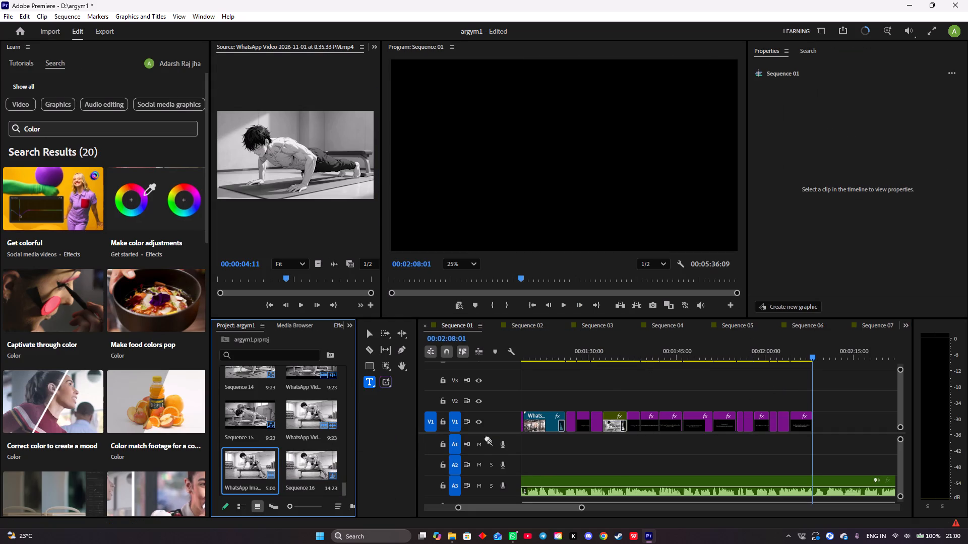
pyautogui.moveTo(487, 438); pyautogui.dragTo(816, 419)
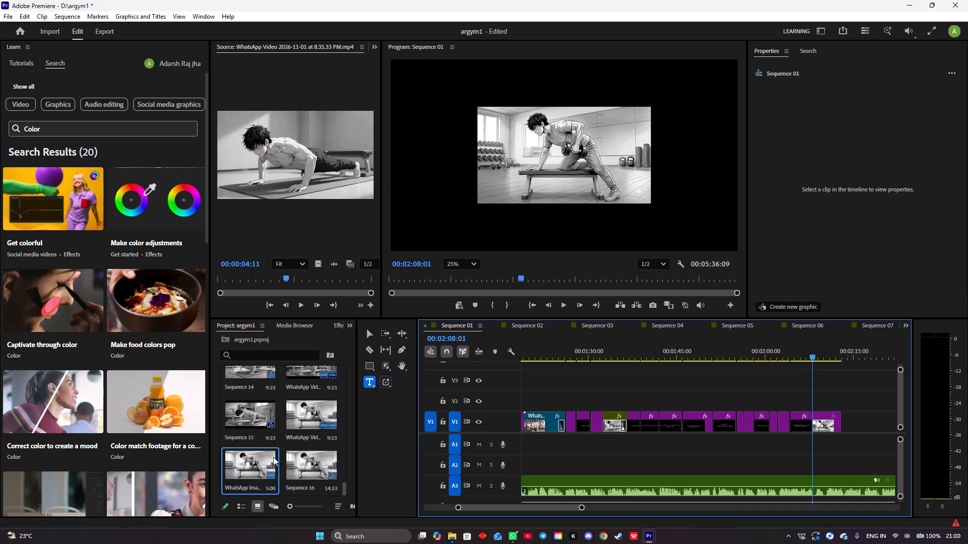
# Place the 9.00 dumbbell-row video on V2, starting where the dumbbell-row image on V1 ends.
pyautogui.click(296, 419)
pyautogui.moveTo(296, 419); pyautogui.dragTo(737, 405)
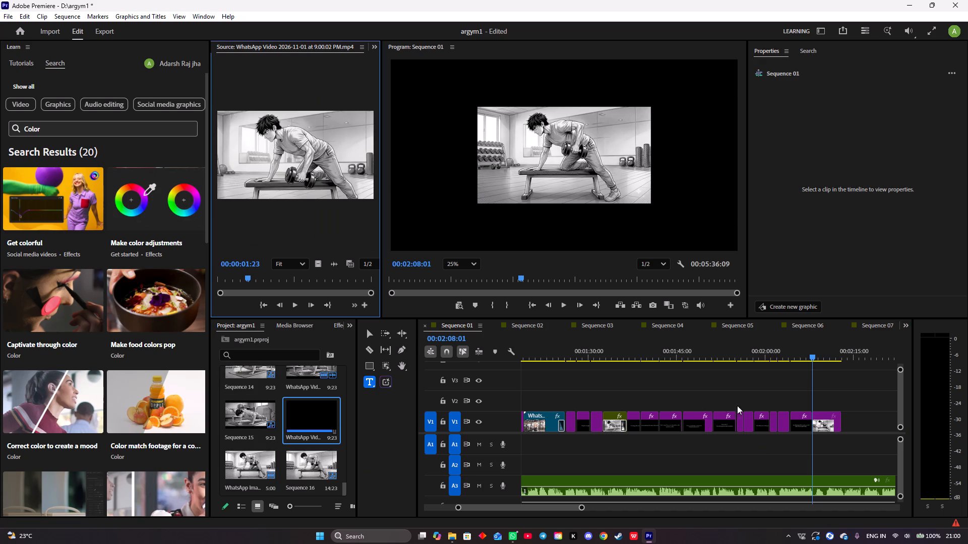
pyautogui.moveTo(737, 405); pyautogui.dragTo(808, 399)
pyautogui.moveTo(290, 417); pyautogui.dragTo(590, 409)
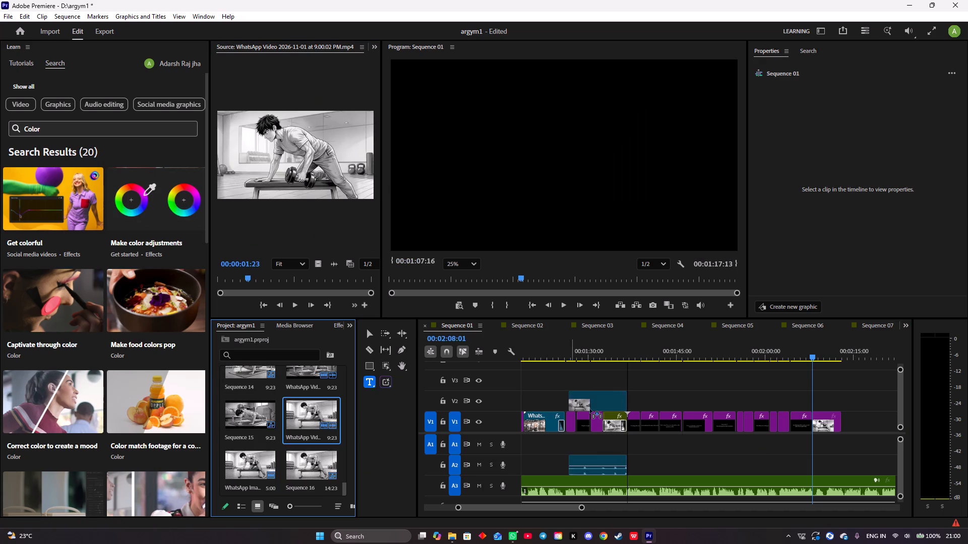
pyautogui.moveTo(590, 409); pyautogui.dragTo(846, 404)
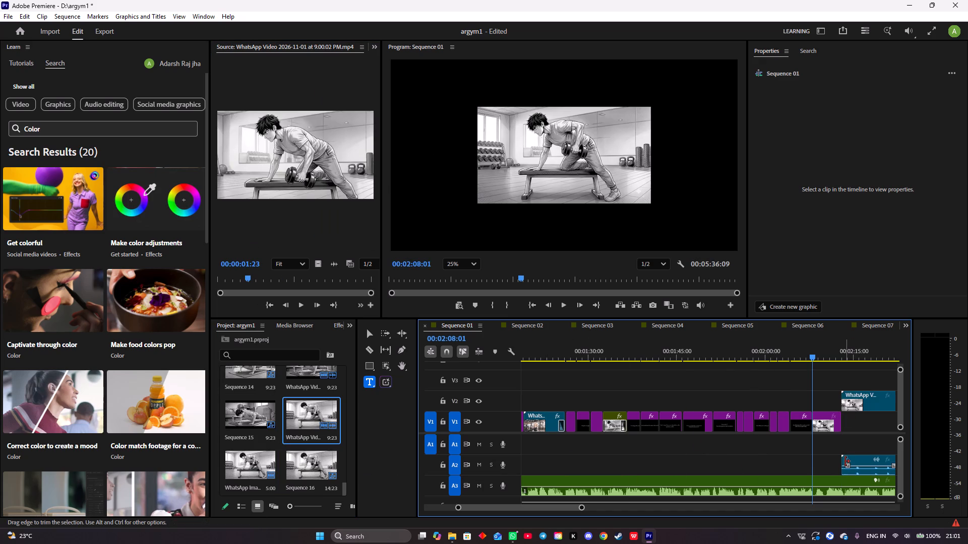
# Unlink the dumbbell-row video from its audio and delete that audio clip from A2.
pyautogui.rightClick(845, 461)
pyautogui.rightClick(849, 471)
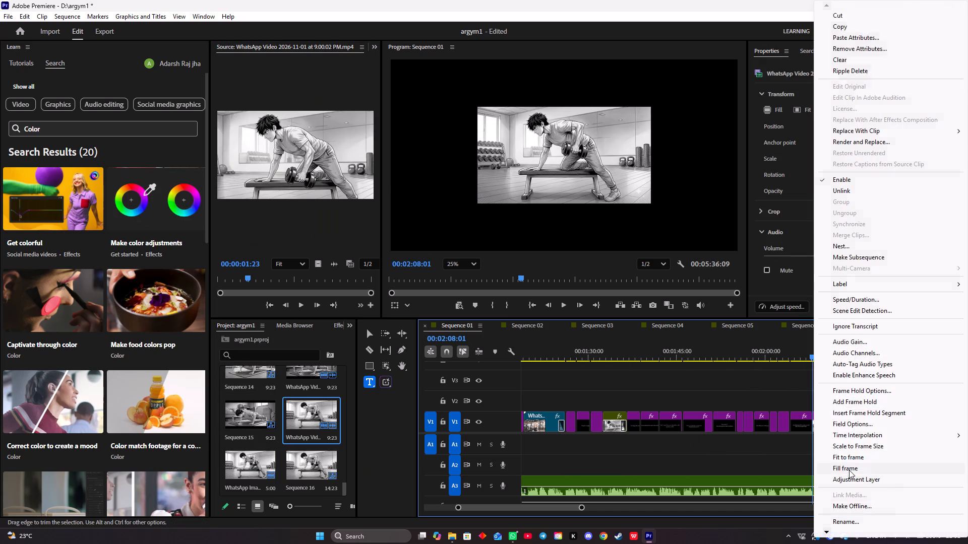
pyautogui.click(853, 192)
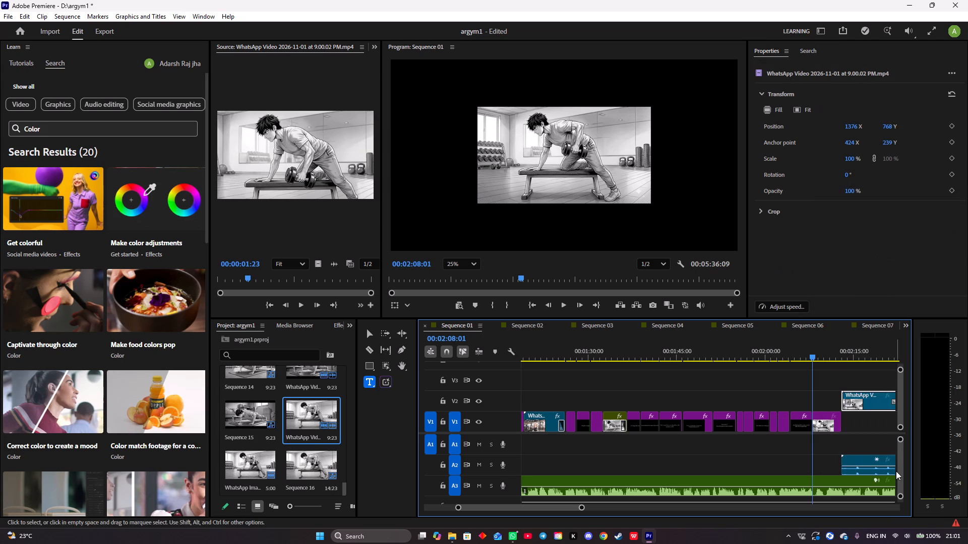
pyautogui.rightClick(871, 461)
pyautogui.click(855, 60)
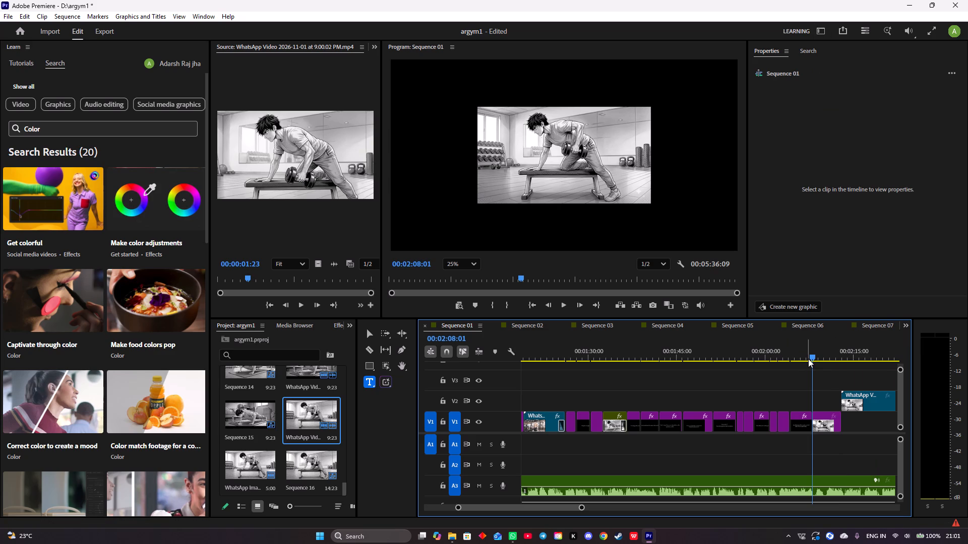
# Play back the change into the dumbbell-row image clip on V1 from about 2:06, and scale that image to fill the frame.
pyautogui.moveTo(812, 357); pyautogui.dragTo(803, 357)
pyautogui.press('space')
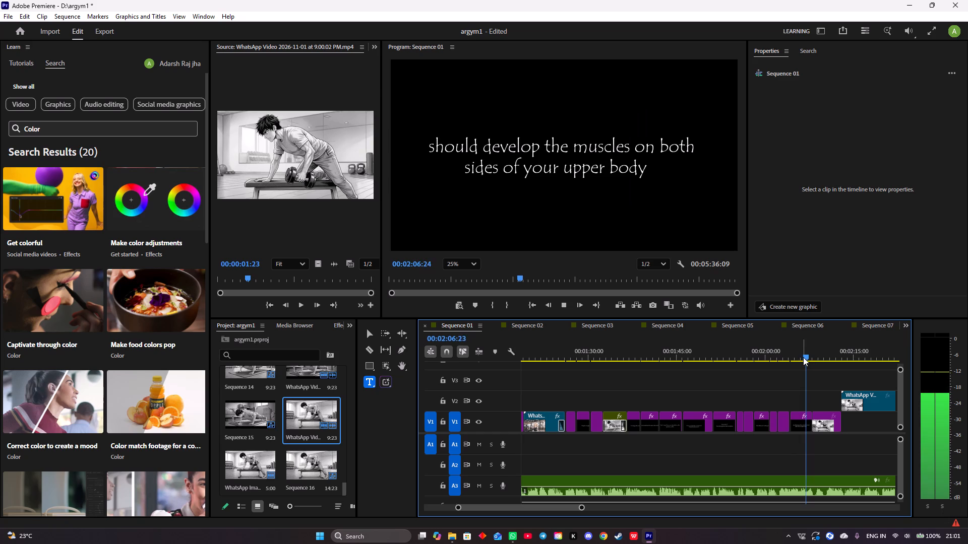
pyautogui.press('space')
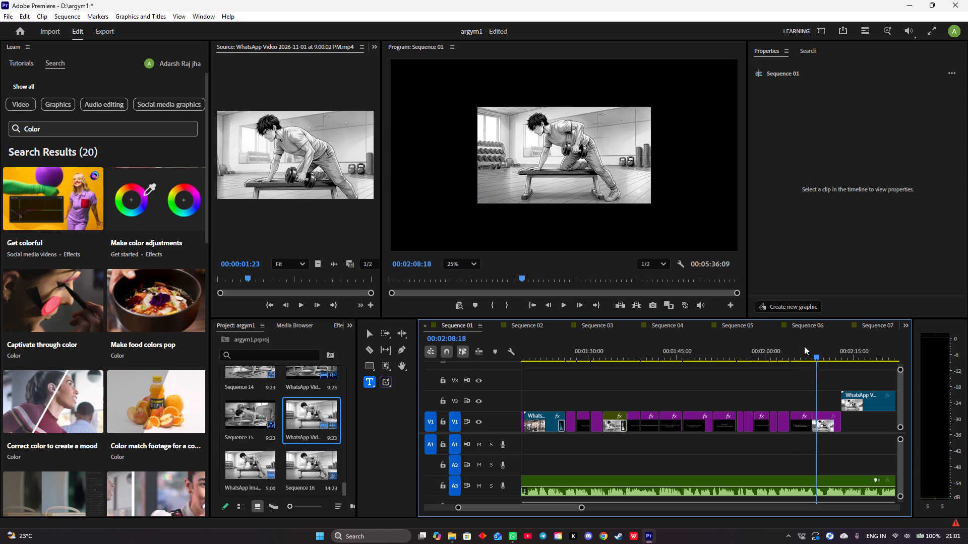
pyautogui.click(827, 417)
pyautogui.click(796, 110)
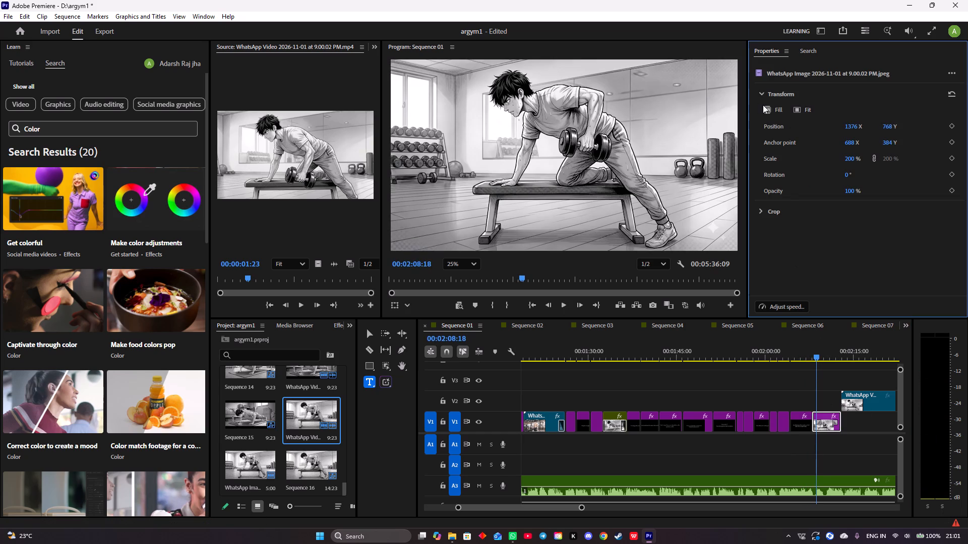
pyautogui.click(763, 105)
pyautogui.click(768, 110)
# Scale the dumbbell-row video clip on V2 to fill the frame, at 325%.
pyautogui.click(850, 391)
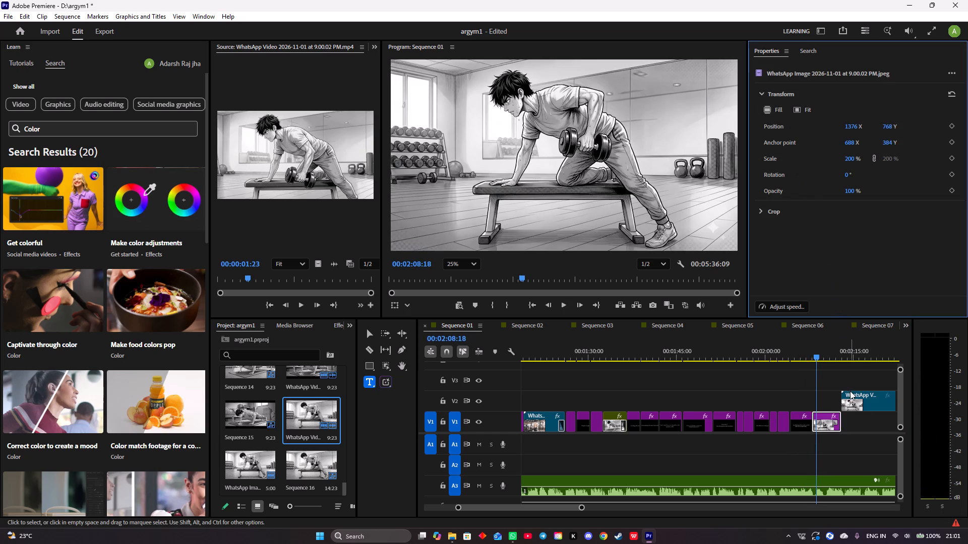
pyautogui.click(793, 106)
pyautogui.click(773, 108)
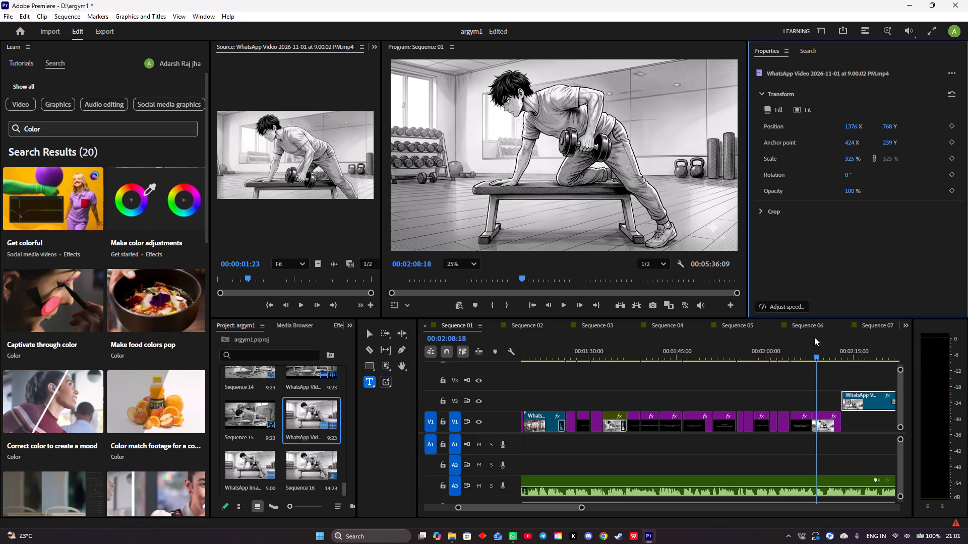
# Play back from about 2:06 to about 2:18 to check the title, image and video clips against the audio.
pyautogui.moveTo(817, 357); pyautogui.dragTo(803, 356)
pyautogui.press('space')
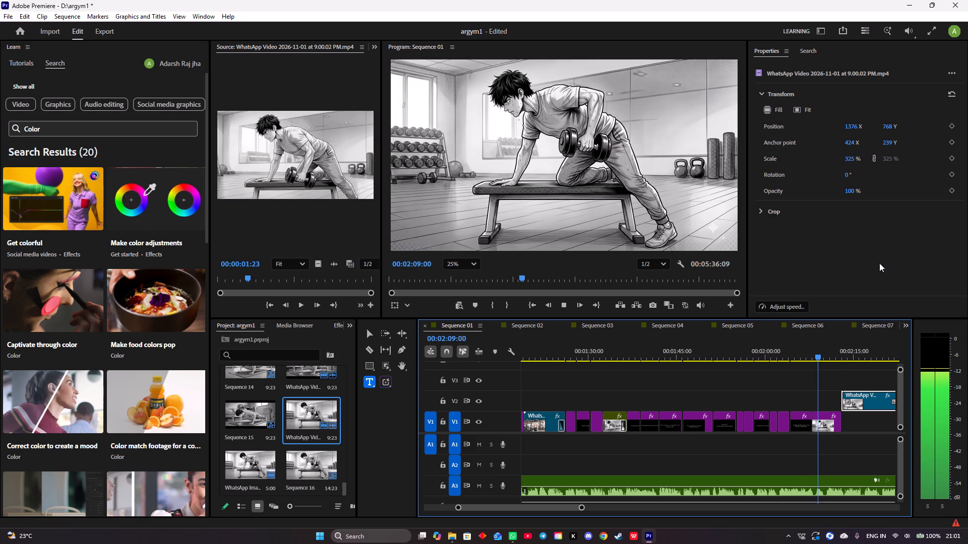
pyautogui.press('space')
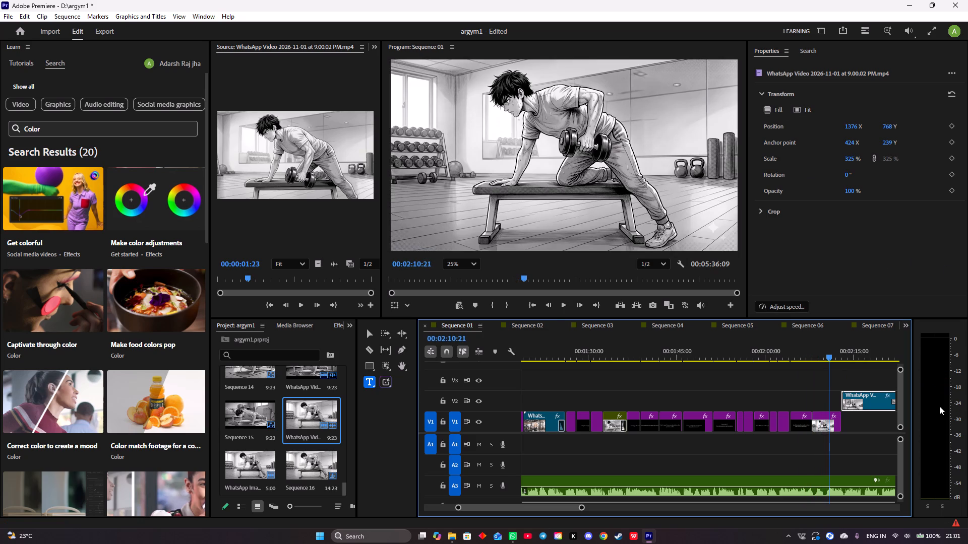
pyautogui.click(828, 358)
pyautogui.press('space')
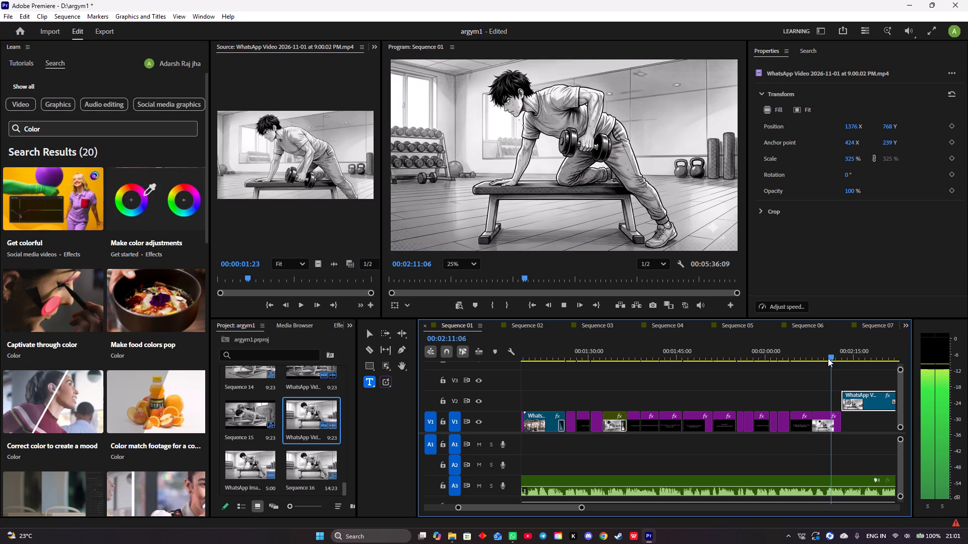
pyautogui.press('space')
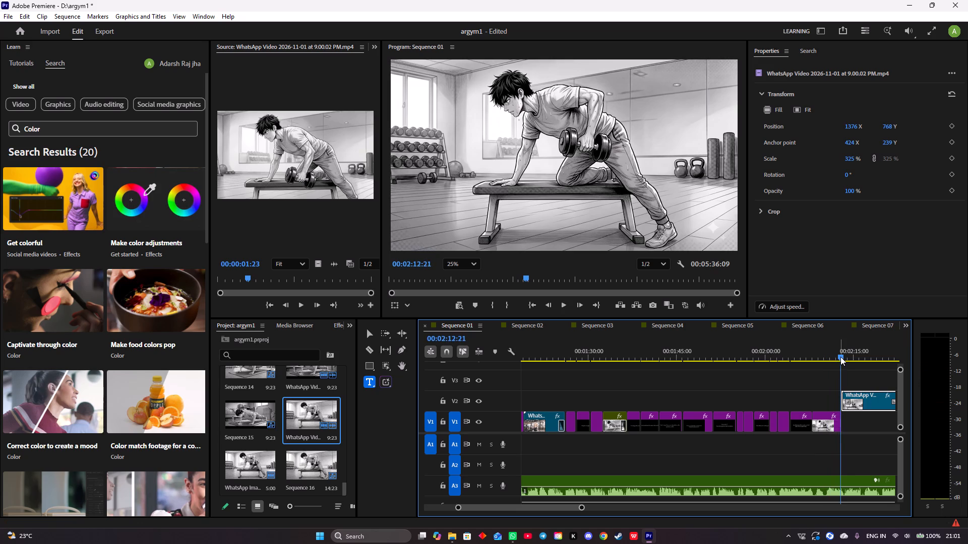
pyautogui.press('space')
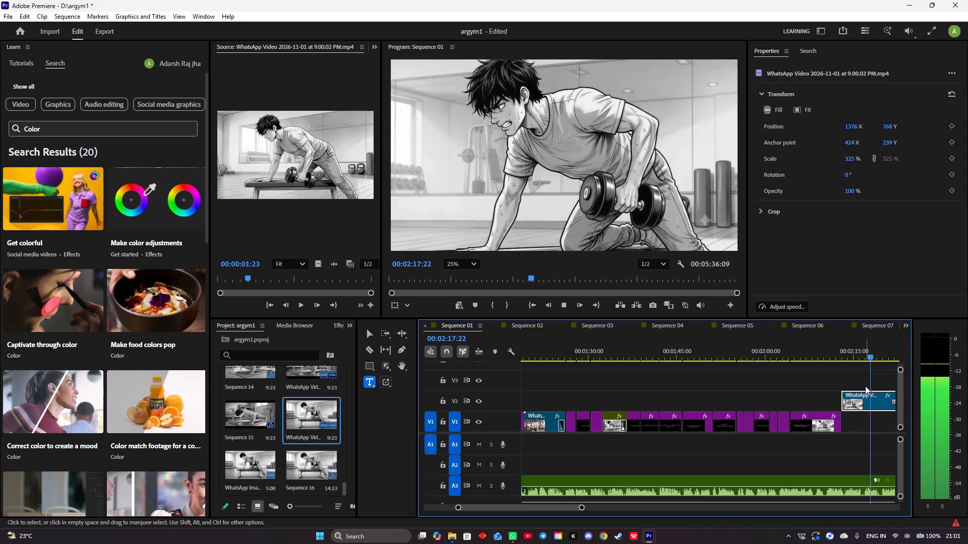
pyautogui.press('space')
# Move the dumbbell-row video clip from V2 down to V1, directly after the image clip.
pyautogui.moveTo(870, 401); pyautogui.dragTo(869, 411)
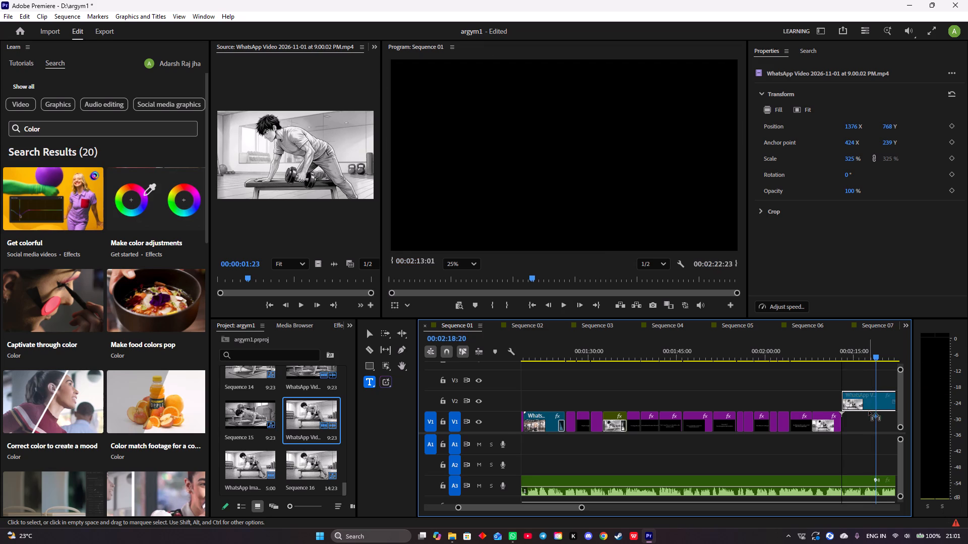
pyautogui.moveTo(869, 411); pyautogui.dragTo(870, 418)
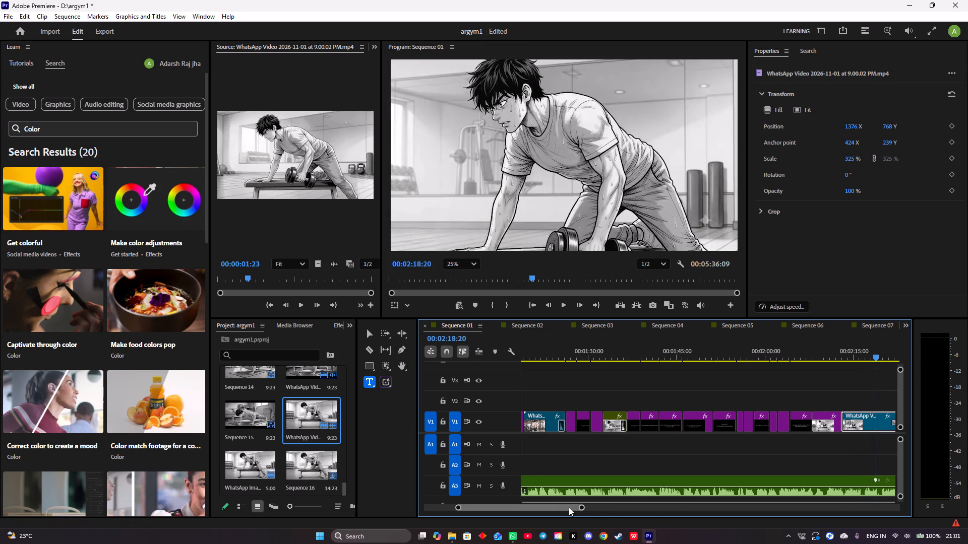
# Play back on to 2:26:18 and place another copy of the dumbbell-row video on V2, starting where the V1 video ends.
pyautogui.moveTo(566, 505); pyautogui.dragTo(571, 506)
pyautogui.press('space')
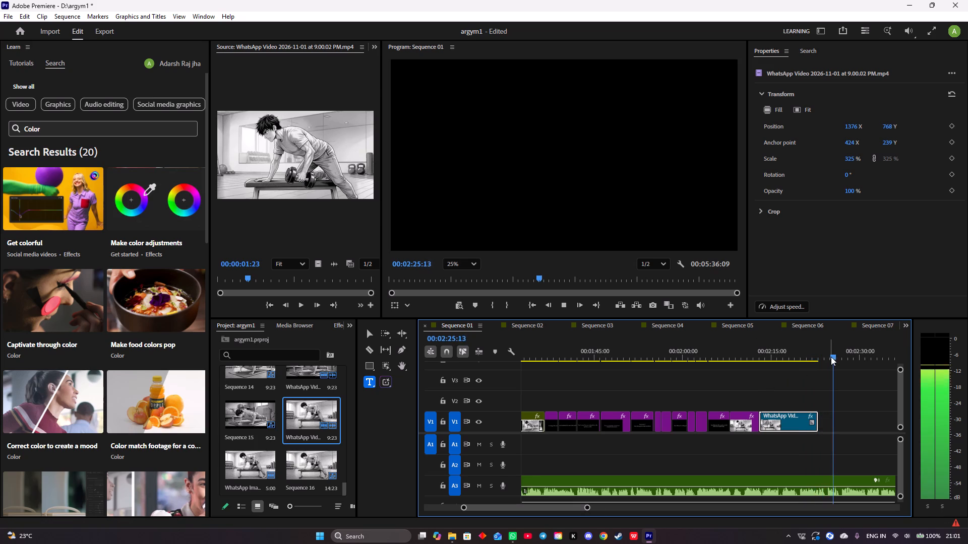
pyautogui.press('space')
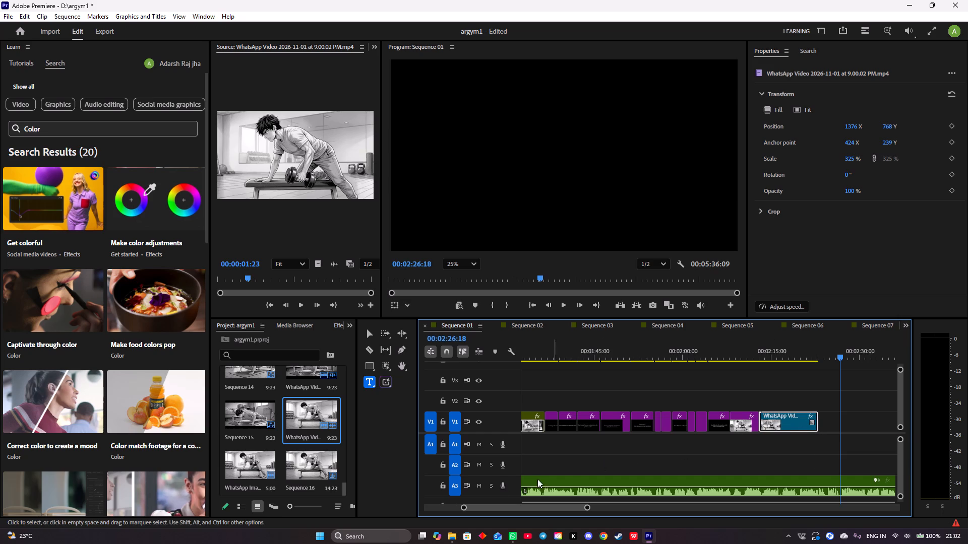
pyautogui.moveTo(310, 415); pyautogui.dragTo(781, 394)
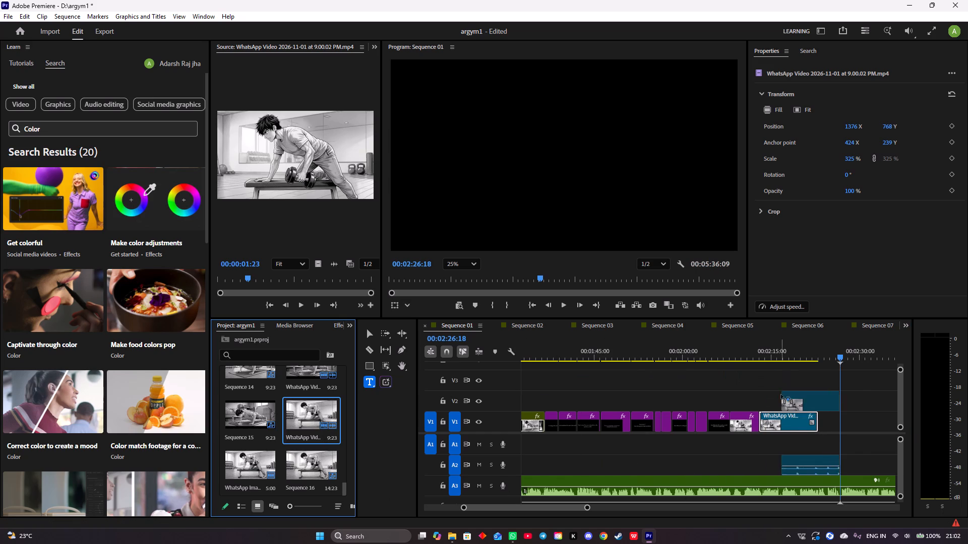
pyautogui.moveTo(781, 394); pyautogui.dragTo(816, 398)
# Unlink the newly placed video copy from its audio and cut the audio clip from A2.
pyautogui.rightClick(823, 464)
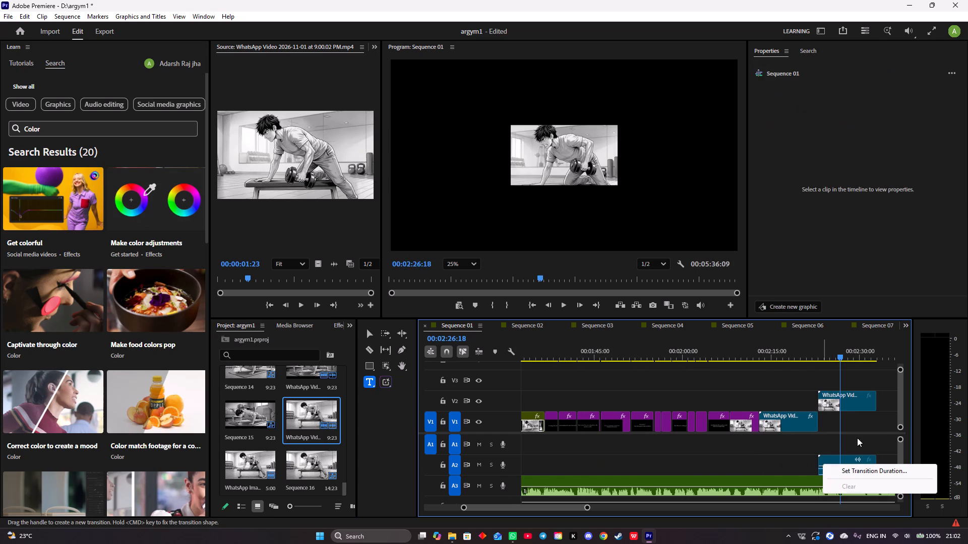
pyautogui.rightClick(838, 455)
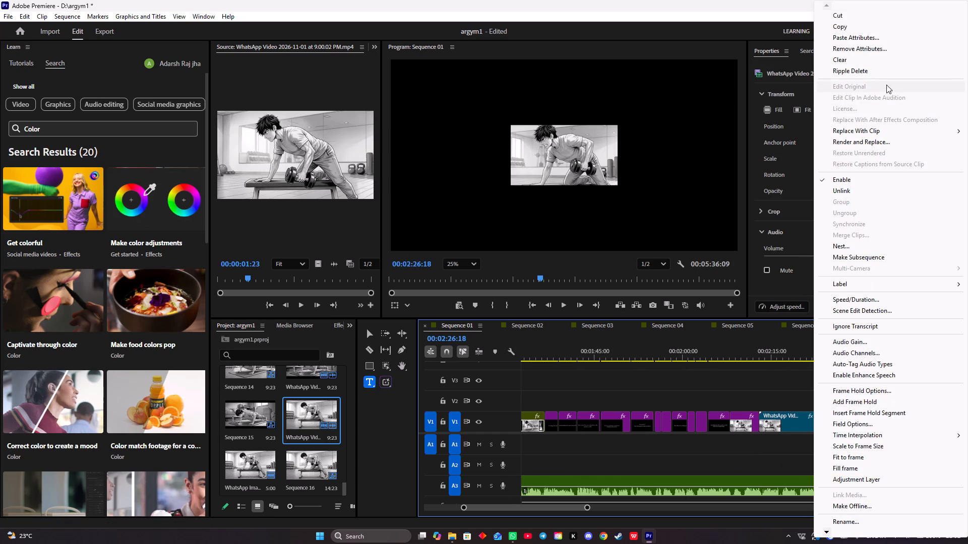
pyautogui.rightClick(863, 191)
pyautogui.rightClick(839, 458)
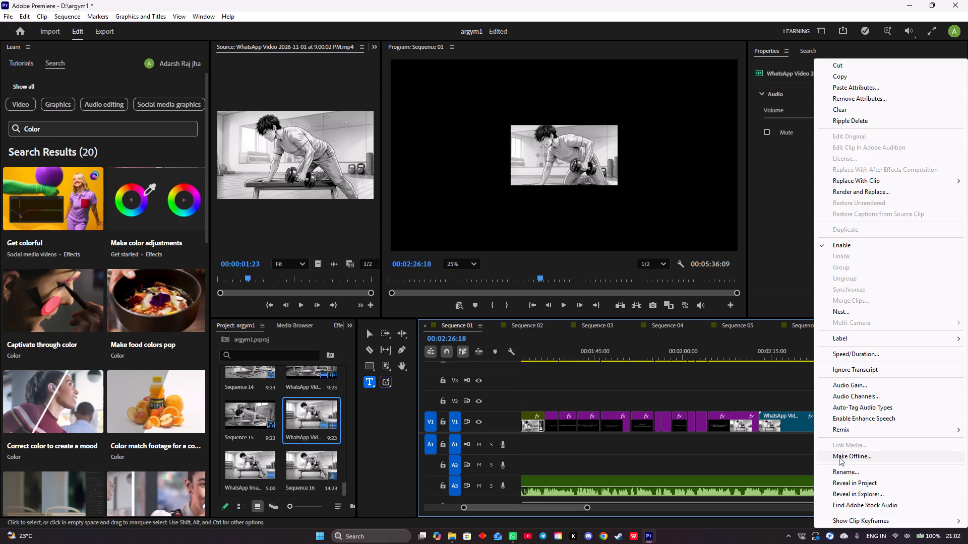
pyautogui.click(840, 64)
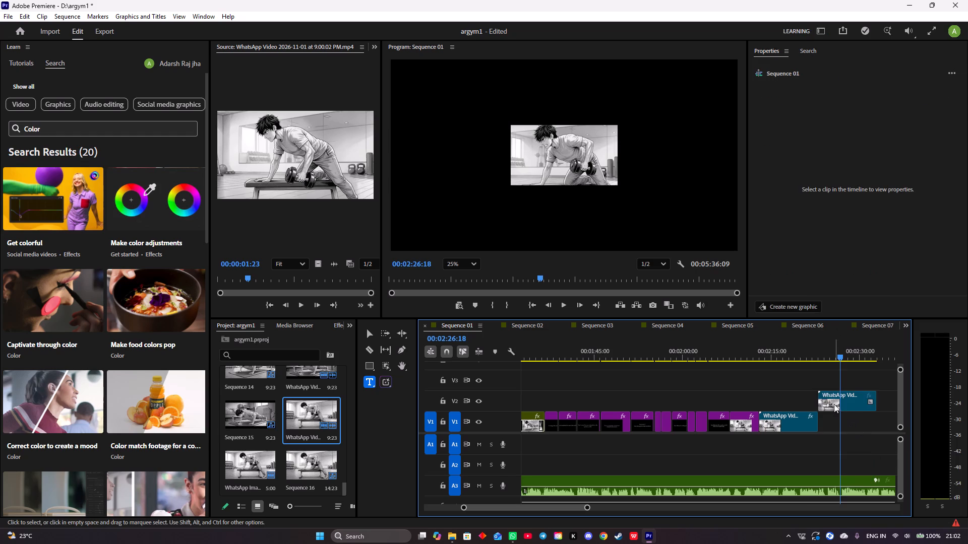
# Trim the start of the V2 video copy to leave about 2:16 and move it to V1 against the previous video clip.
pyautogui.moveTo(818, 397); pyautogui.dragTo(832, 399)
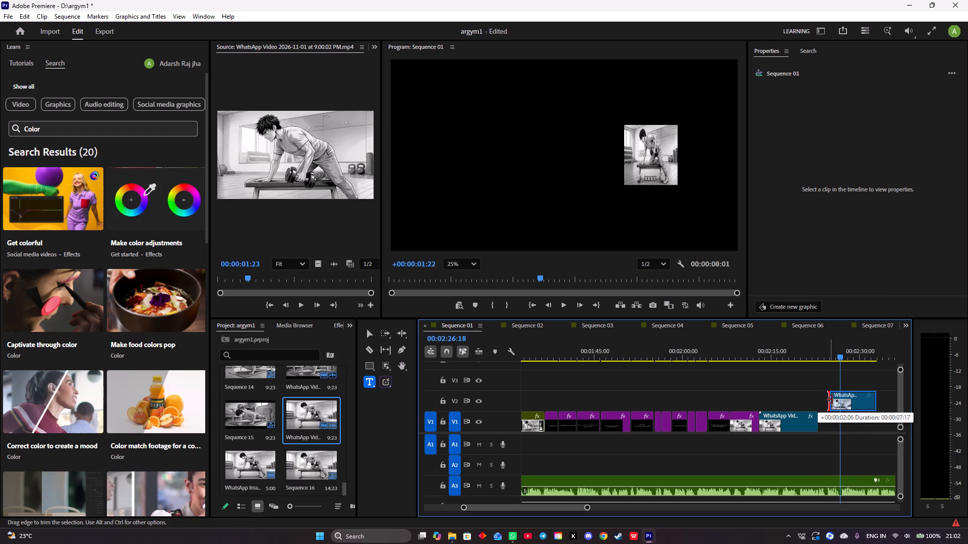
pyautogui.moveTo(832, 399); pyautogui.dragTo(861, 403)
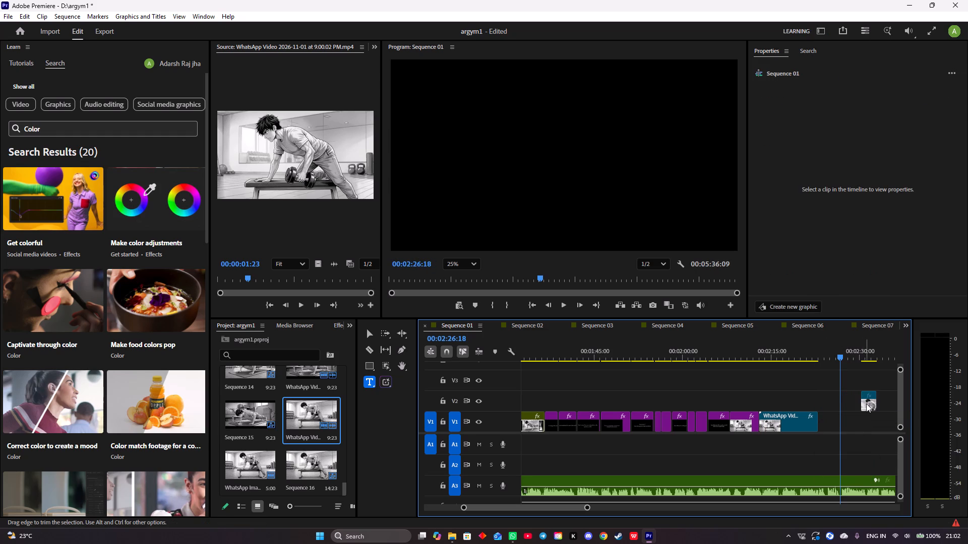
pyautogui.moveTo(866, 403); pyautogui.dragTo(823, 420)
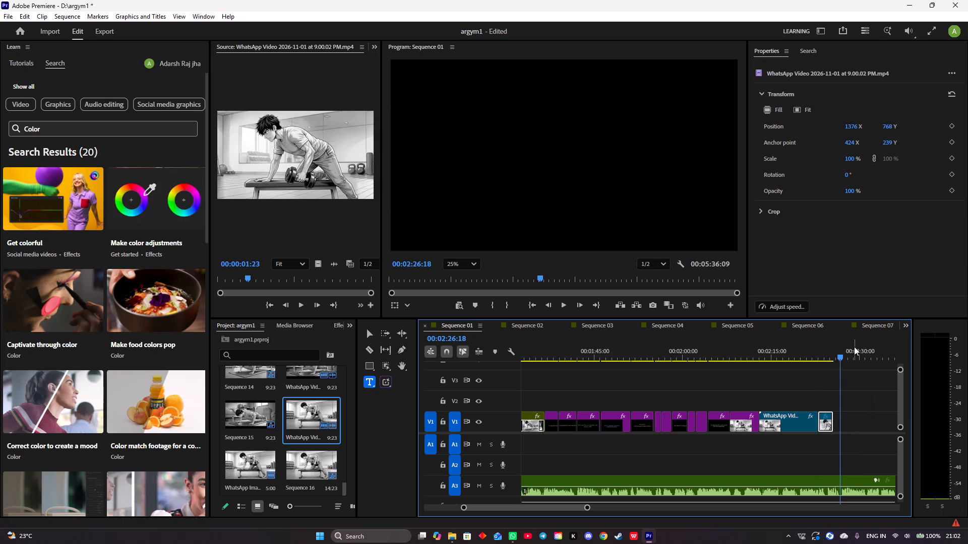
# Play back the end of the first video clip and scale the short clip after it to fill the frame, at 325%.
pyautogui.moveTo(839, 355); pyautogui.dragTo(795, 356)
pyautogui.press('space')
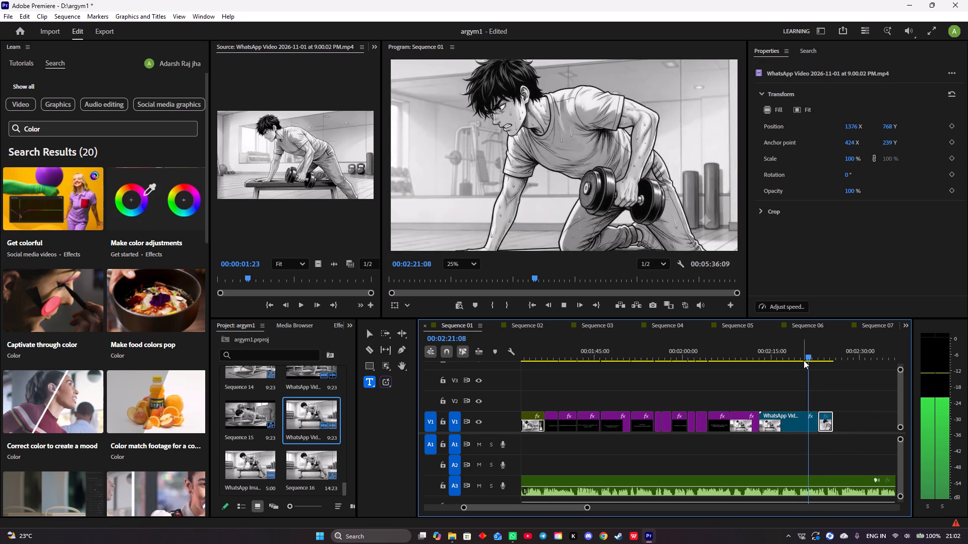
pyautogui.press('space')
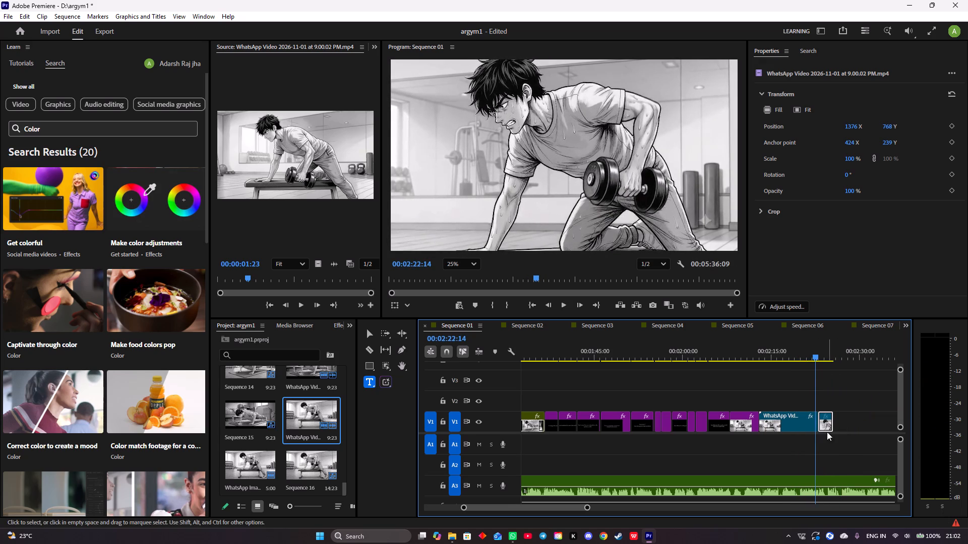
pyautogui.click(825, 426)
pyautogui.click(801, 113)
pyautogui.click(772, 114)
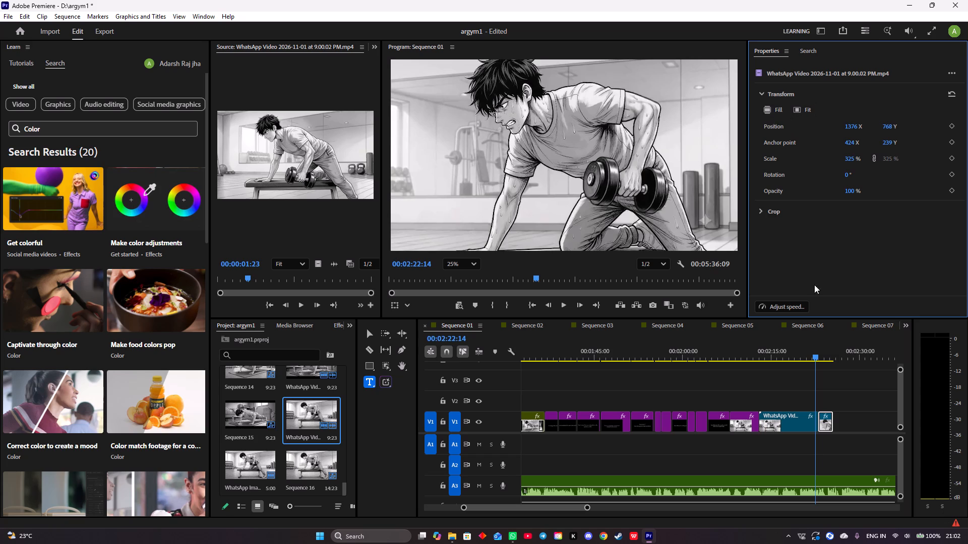
# Play into the short video clip, trim its start to leave about 1:20, and close the gap to the previous clip.
pyautogui.press('space')
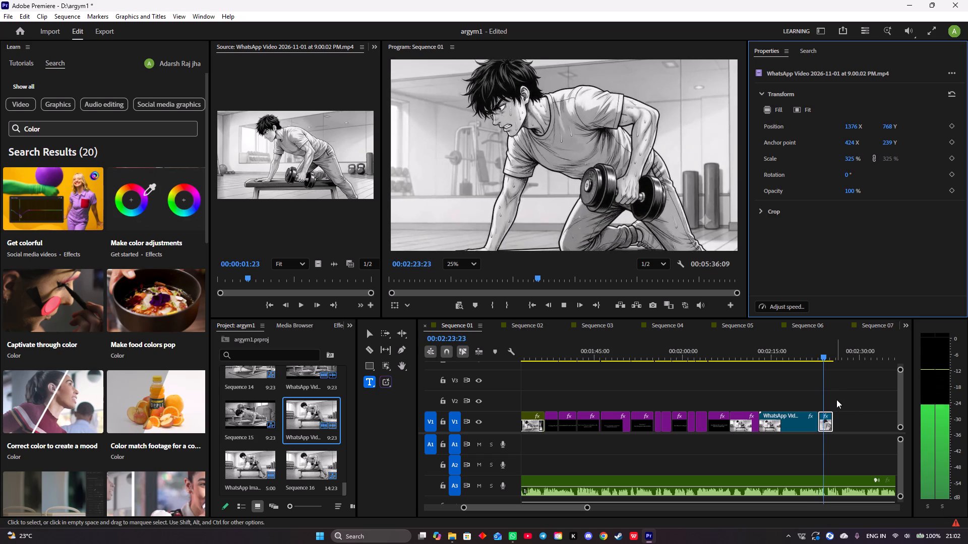
pyautogui.press('space')
pyautogui.click(823, 416)
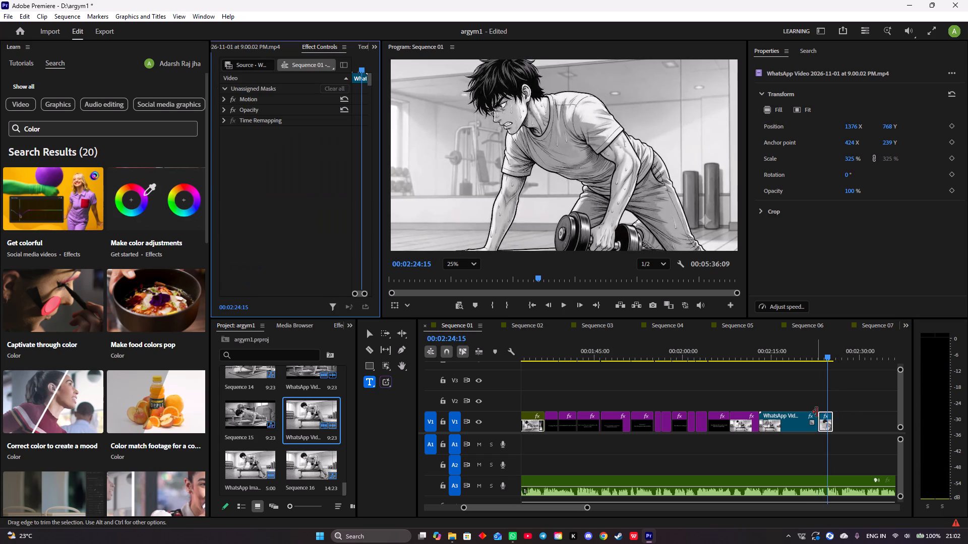
pyautogui.moveTo(818, 413); pyautogui.dragTo(822, 413)
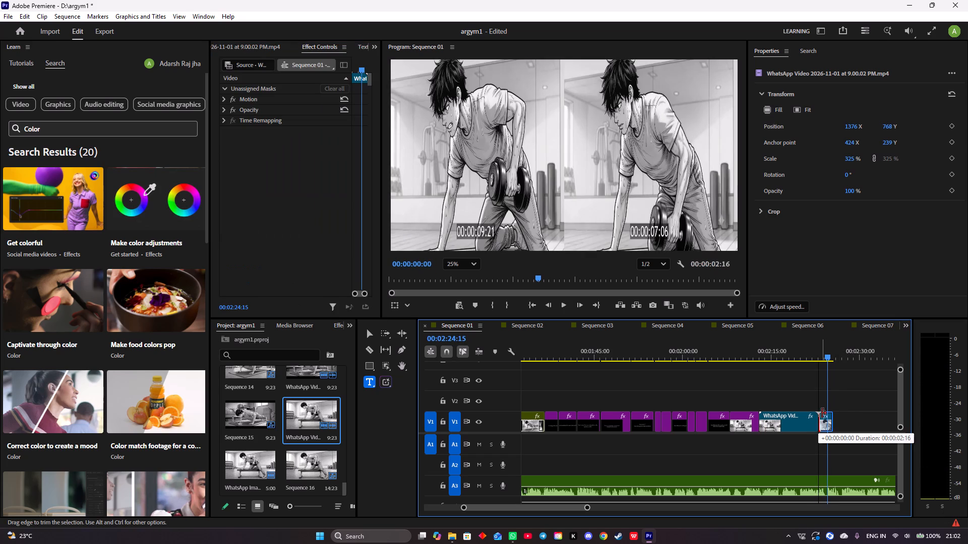
pyautogui.moveTo(822, 413); pyautogui.dragTo(823, 412)
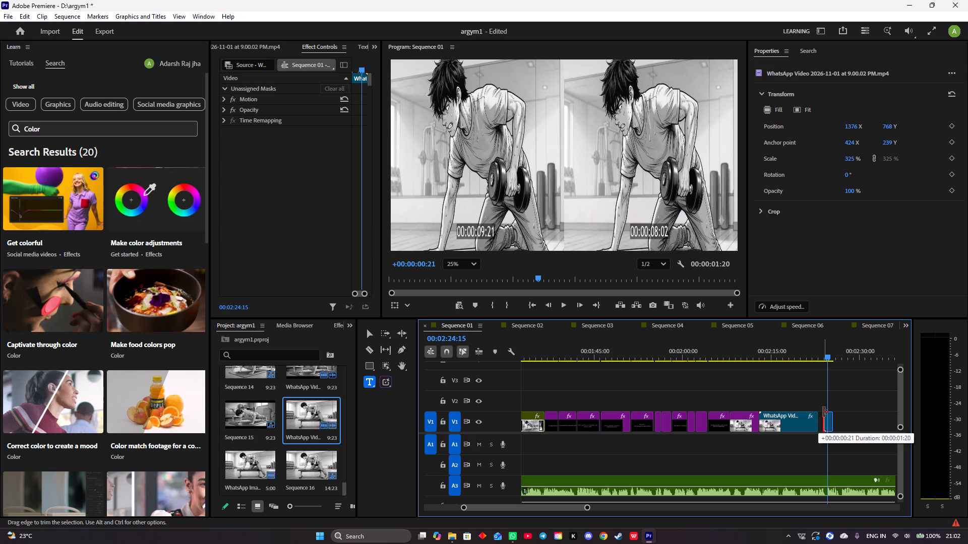
pyautogui.moveTo(823, 412); pyautogui.dragTo(823, 411)
pyautogui.click(827, 415)
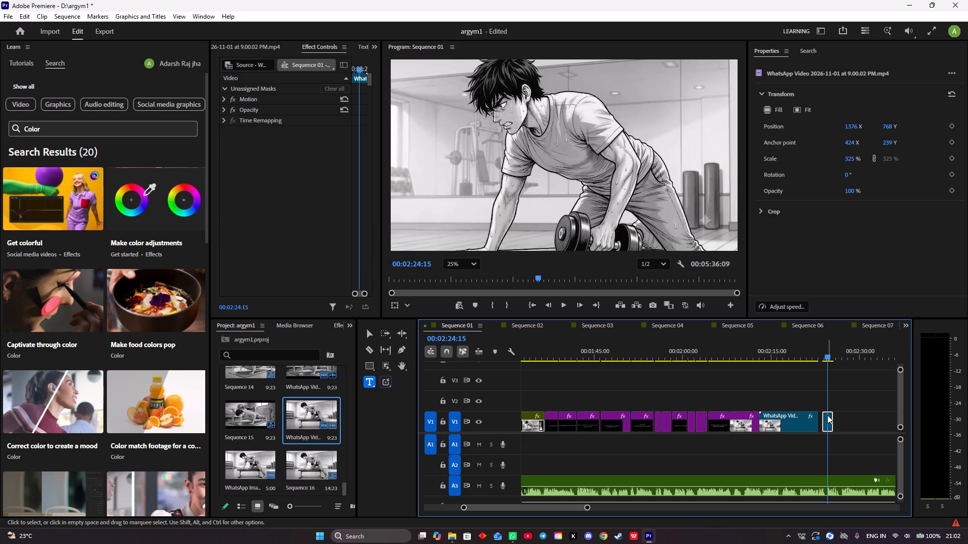
# Play back from about 2:20 across both video clips and return the playhead to the short clip's end at 2:24:20.
pyautogui.moveTo(826, 357); pyautogui.dragTo(806, 358)
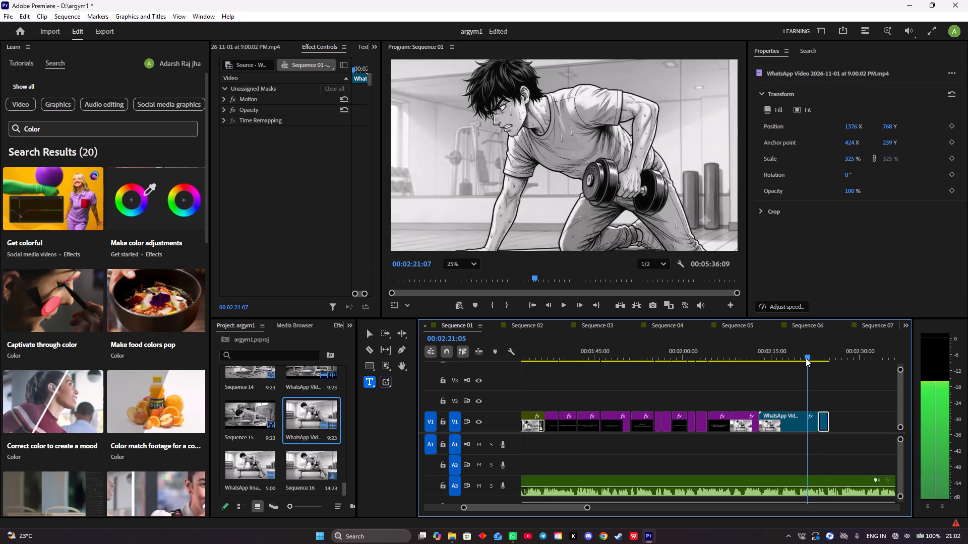
pyautogui.moveTo(806, 358); pyautogui.dragTo(802, 358)
pyautogui.press('space')
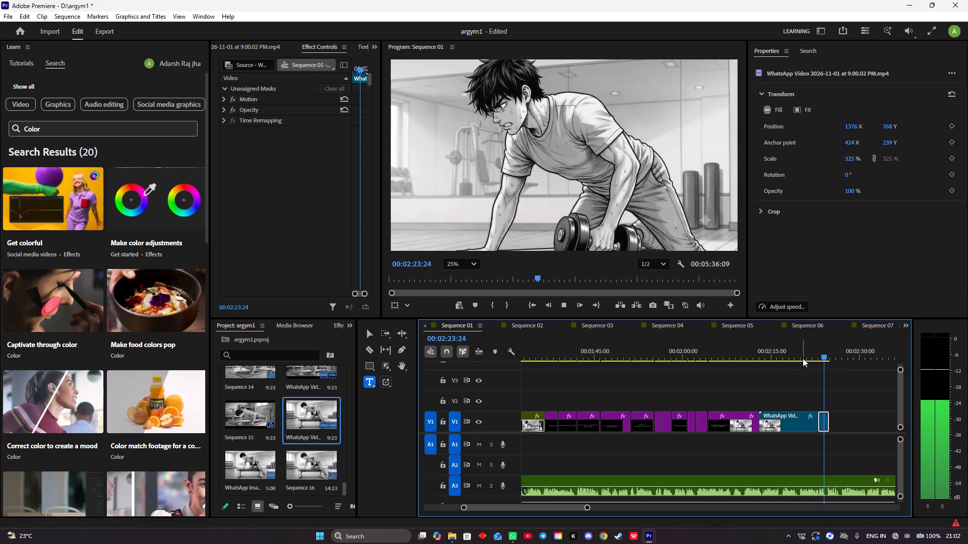
pyautogui.press('space')
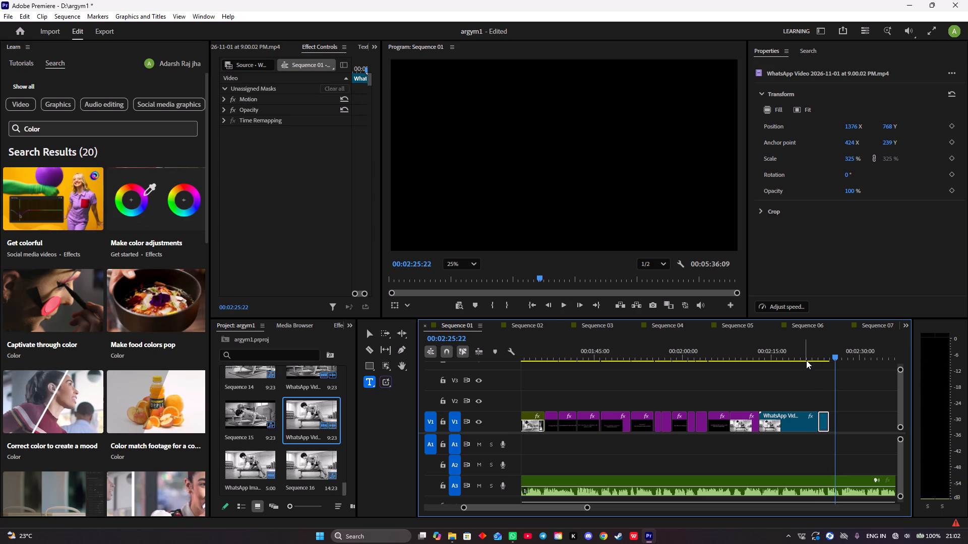
pyautogui.moveTo(835, 356); pyautogui.dragTo(831, 356)
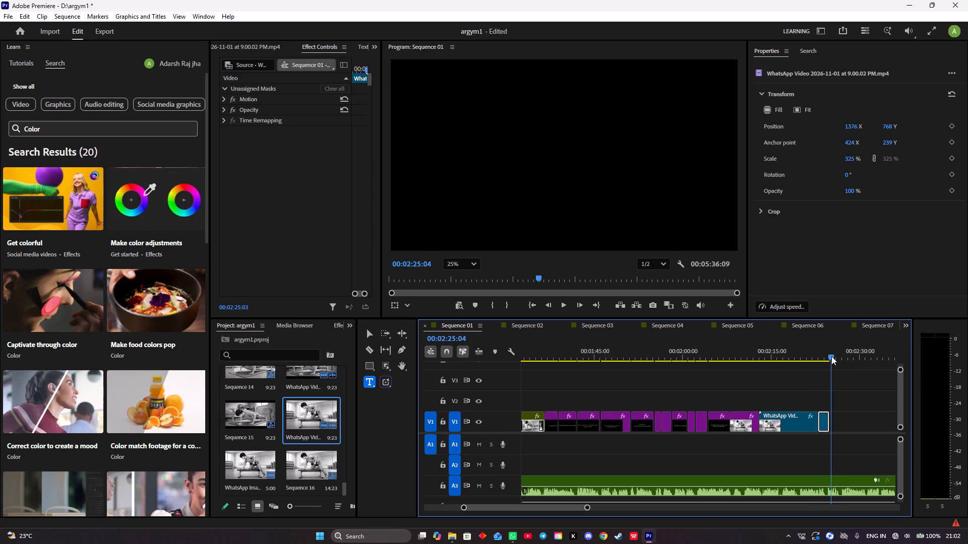
pyautogui.moveTo(831, 356); pyautogui.dragTo(829, 356)
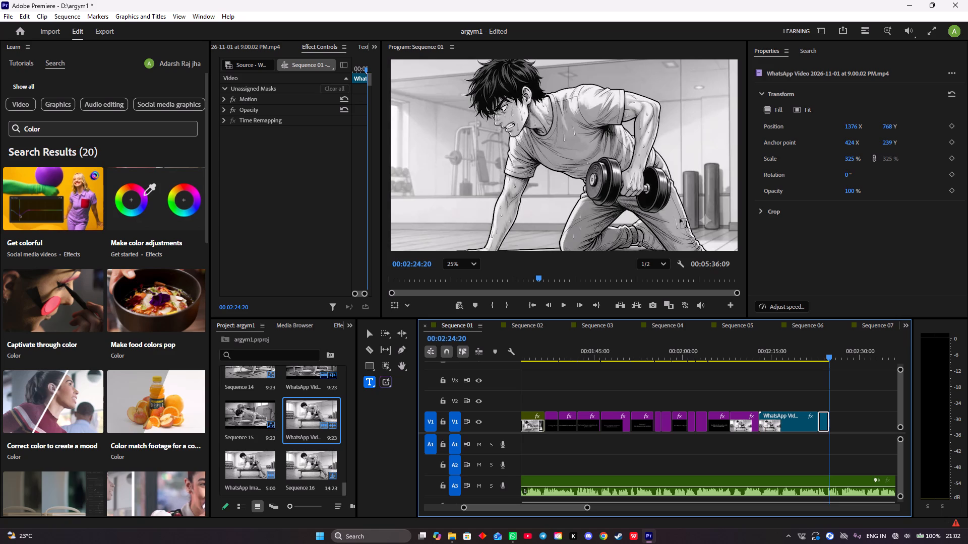
# Add a text title reading "Next work towards Pull ups" at 2:24:24, just after the last video clip on V1.
pyautogui.press('space')
pyautogui.press('space')
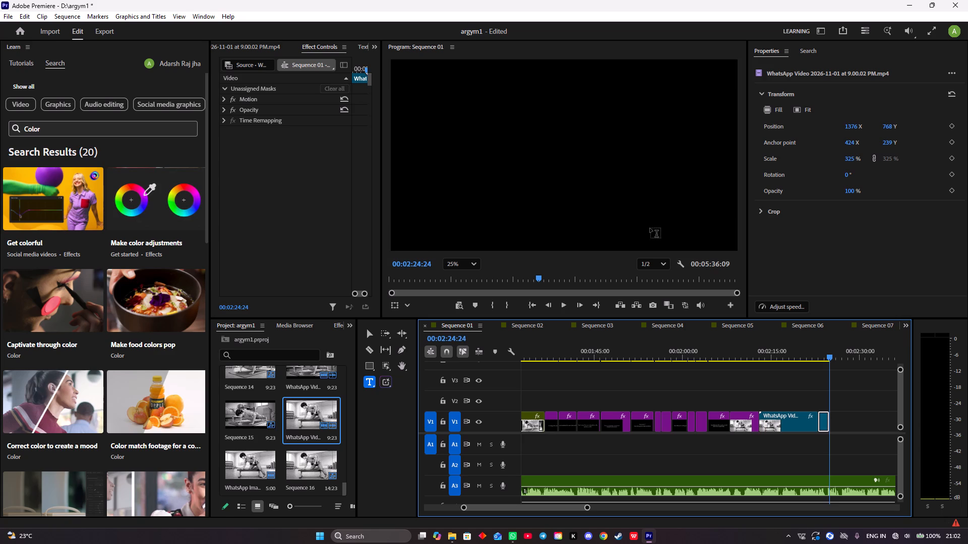
pyautogui.click(550, 151)
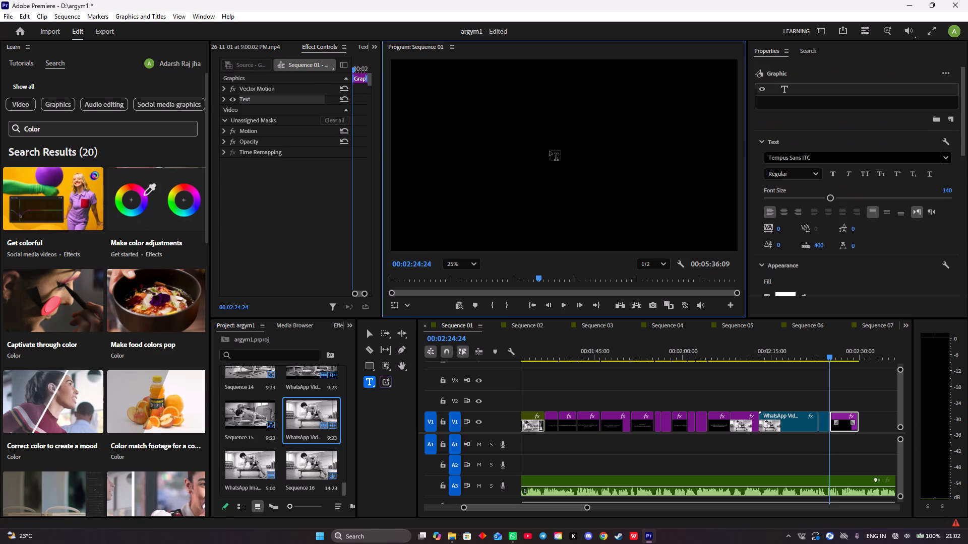
pyautogui.write('ext')
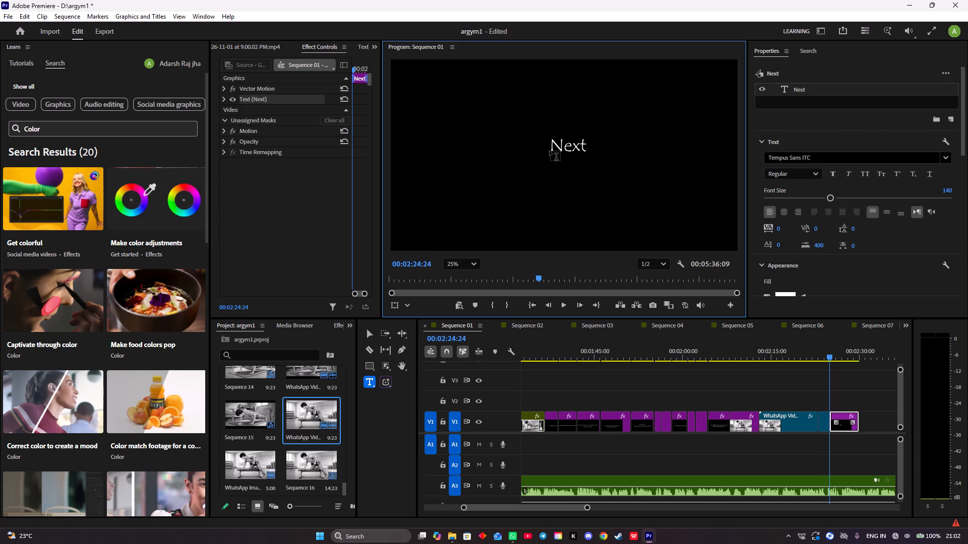
pyautogui.press('space')
pyautogui.write('work')
pyautogui.press('space')
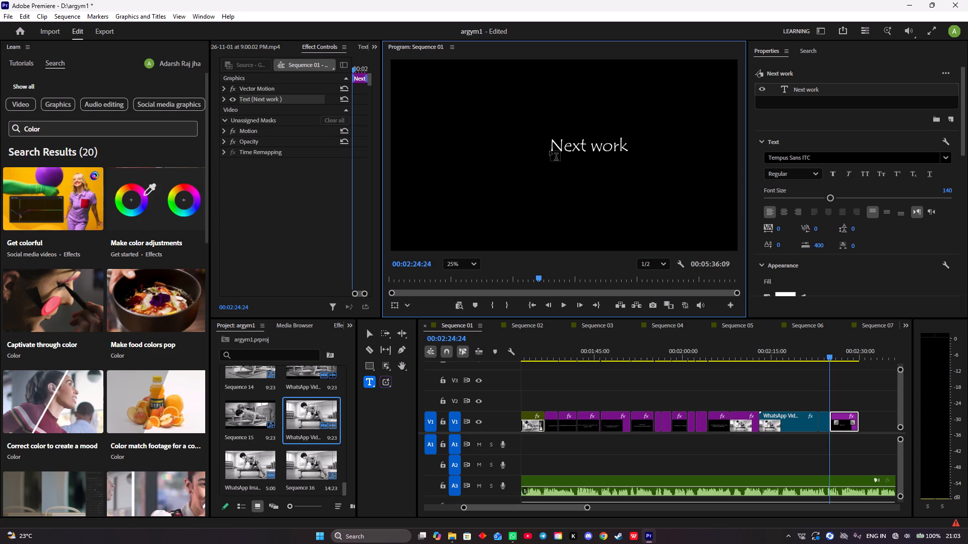
pyautogui.write('tow')
pyautogui.write('ards')
pyautogui.press('space')
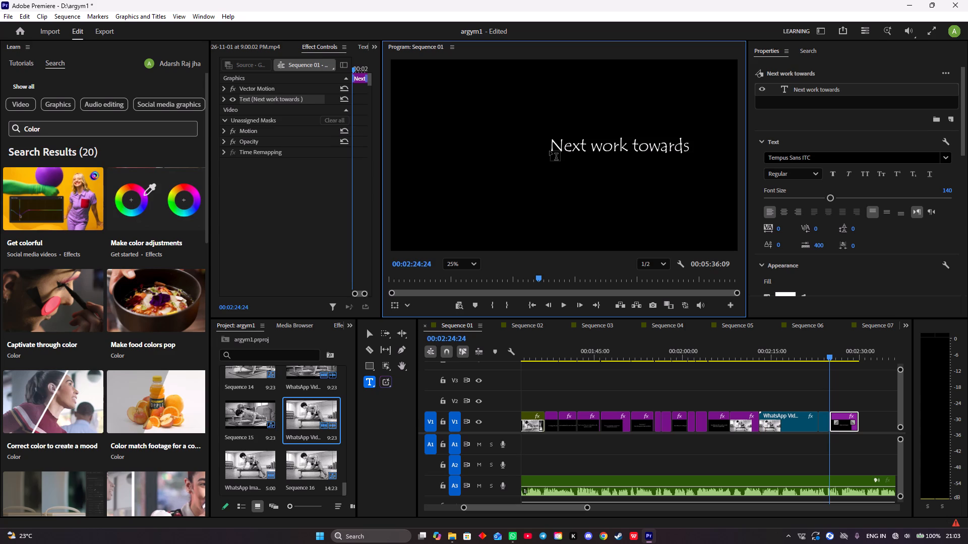
pyautogui.write('ull ups')
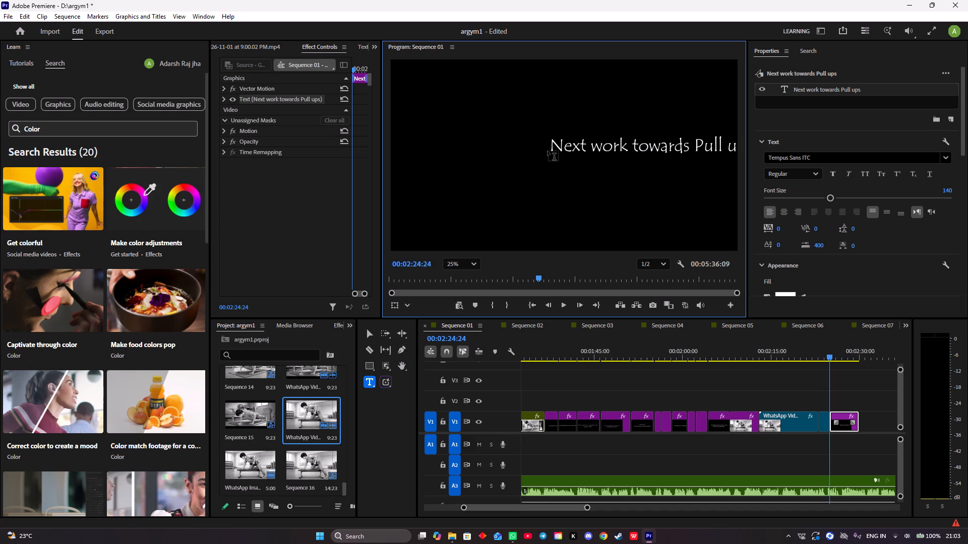
# Center-align the "Next work towards Pull ups" text and reposition it to 1438 X, 770 Y.
pyautogui.click(783, 210)
pyautogui.scroll(-15, 790, 213)
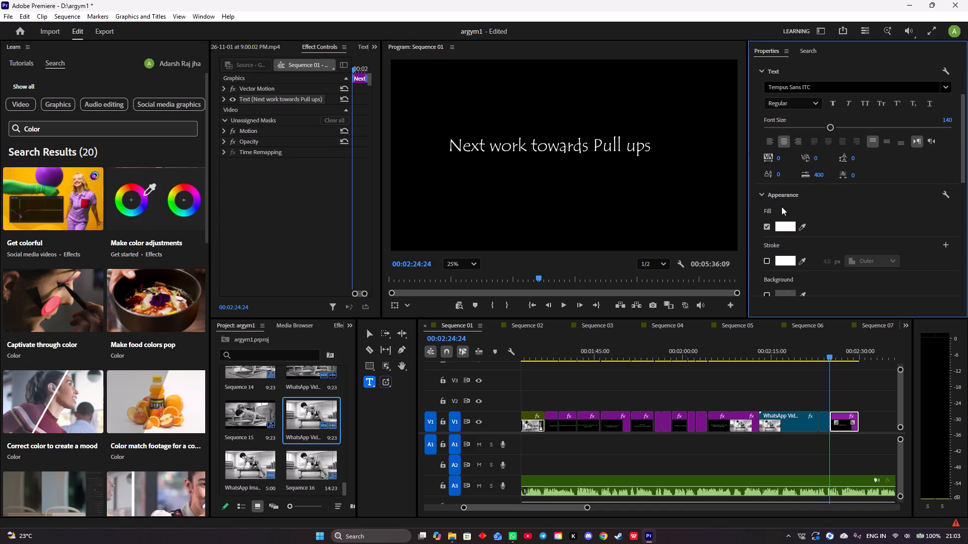
pyautogui.scroll(-17, 781, 207)
pyautogui.moveTo(845, 152); pyautogui.dragTo(856, 152)
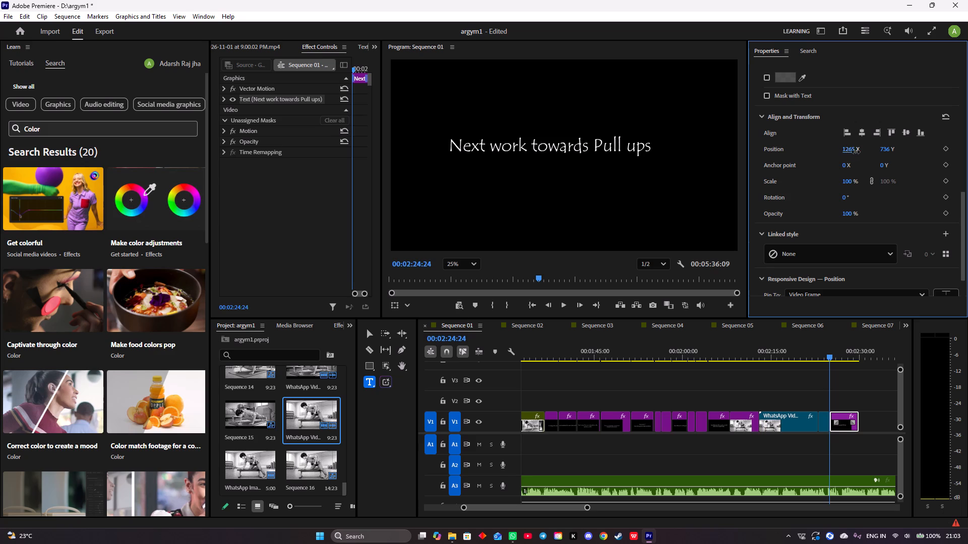
pyautogui.moveTo(856, 152); pyautogui.dragTo(923, 154)
pyautogui.moveTo(882, 144); pyautogui.dragTo(903, 147)
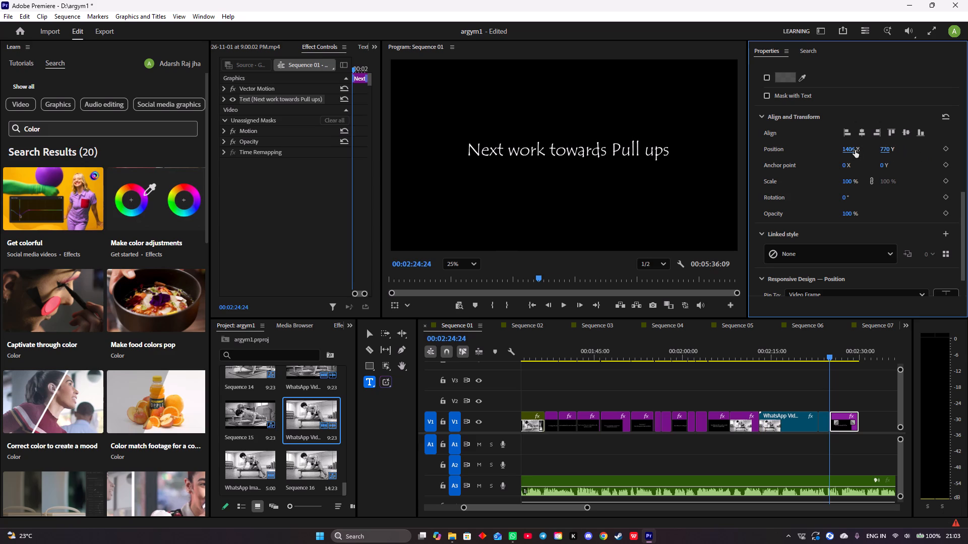
pyautogui.moveTo(846, 149); pyautogui.dragTo(864, 150)
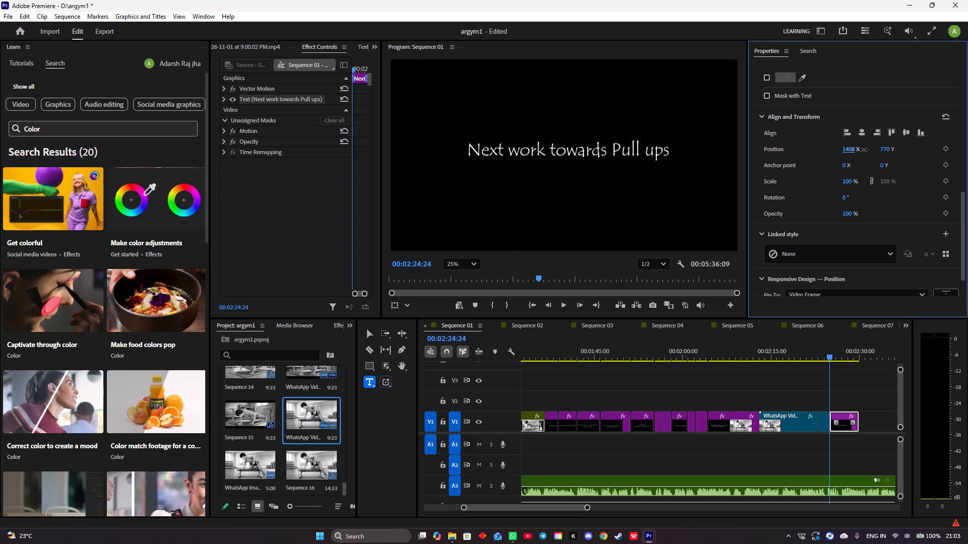
pyautogui.moveTo(864, 150); pyautogui.dragTo(865, 150)
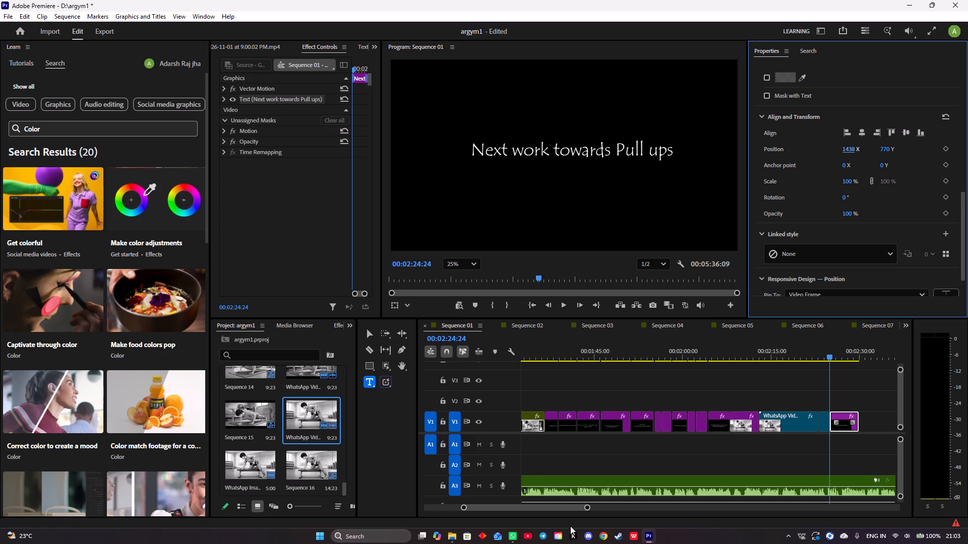
# Switch from the video editor to the app marked K.
pyautogui.click(571, 534)
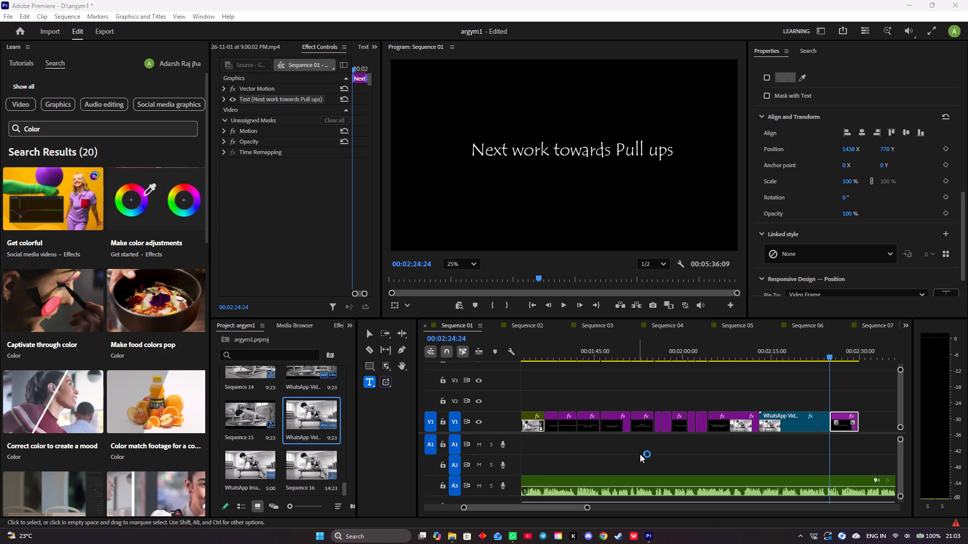